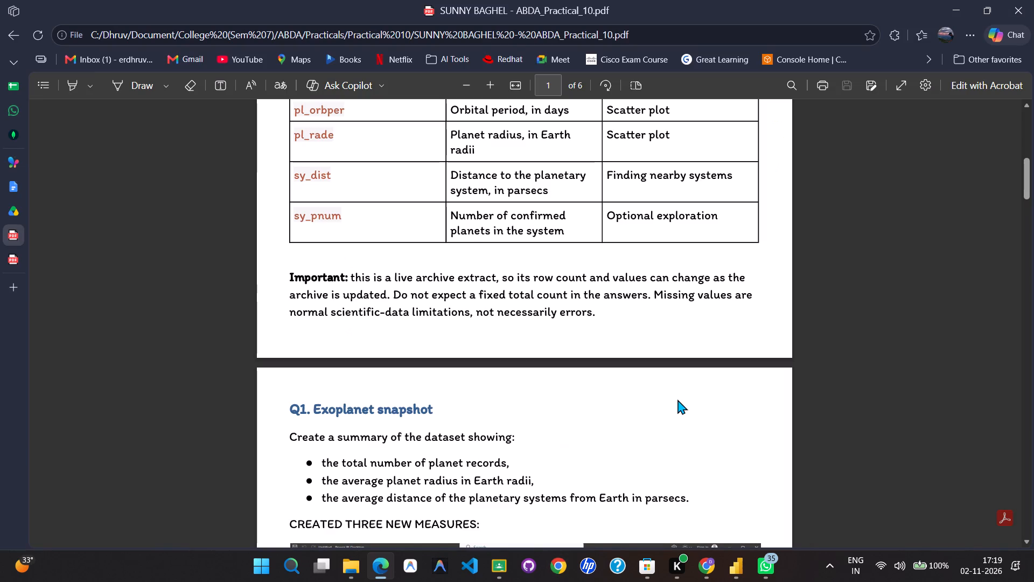
Review the practical's Q1 exoplanet snapshot requirements and measures, through to the Q2 question on discoveries by year.
{"action": "scroll", "coordinate": [484, 412], "scroll_direction": "down", "scroll_amount": 2}
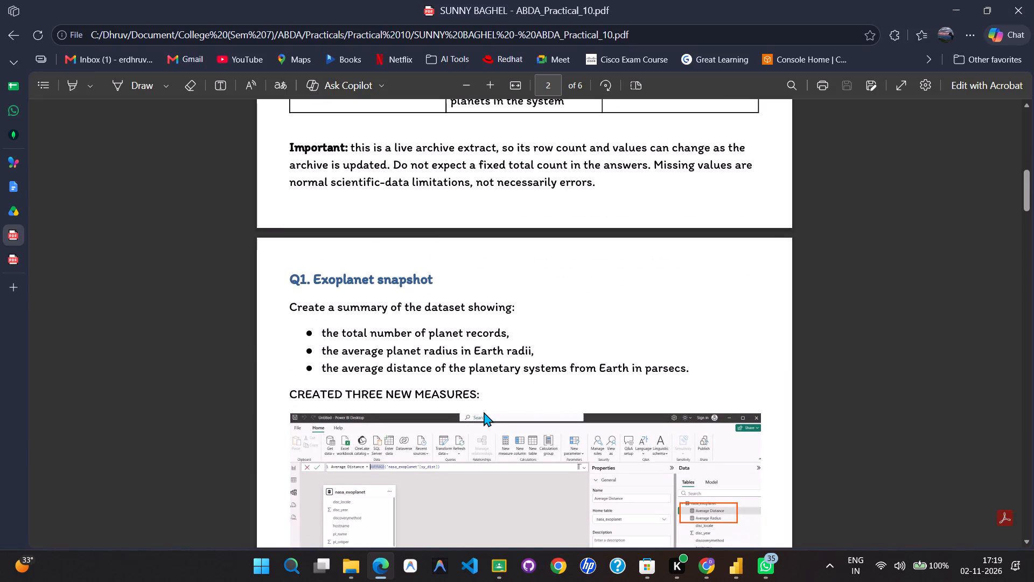
{"action": "scroll", "coordinate": [494, 407], "scroll_direction": "down", "scroll_amount": 5}
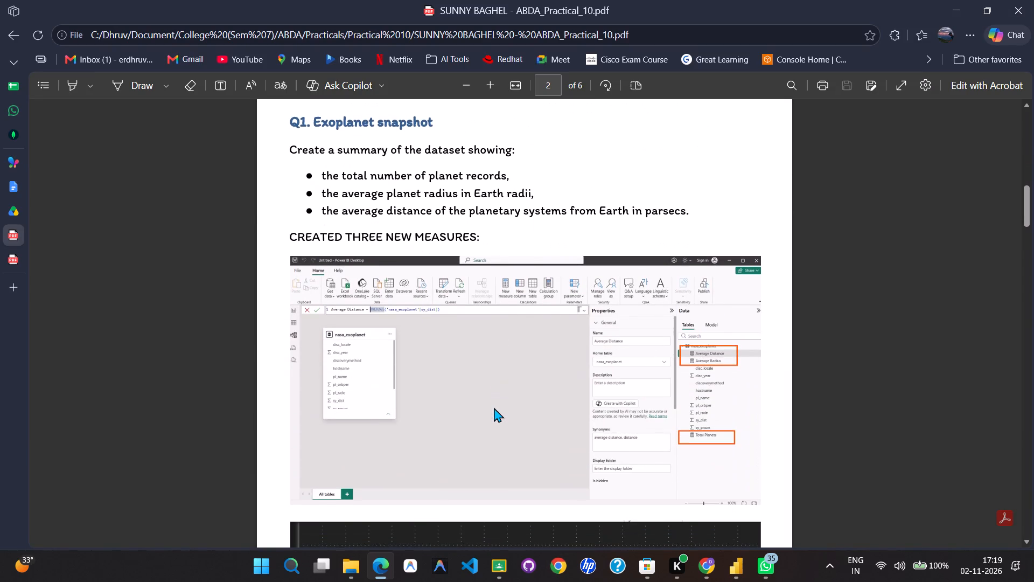
{"action": "scroll", "coordinate": [494, 407], "scroll_direction": "down", "scroll_amount": 8}
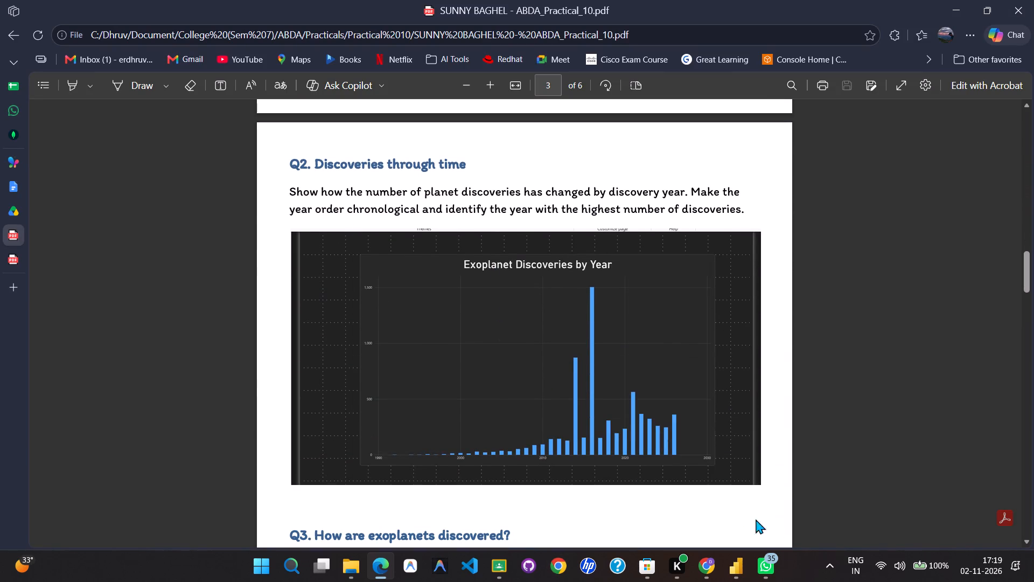
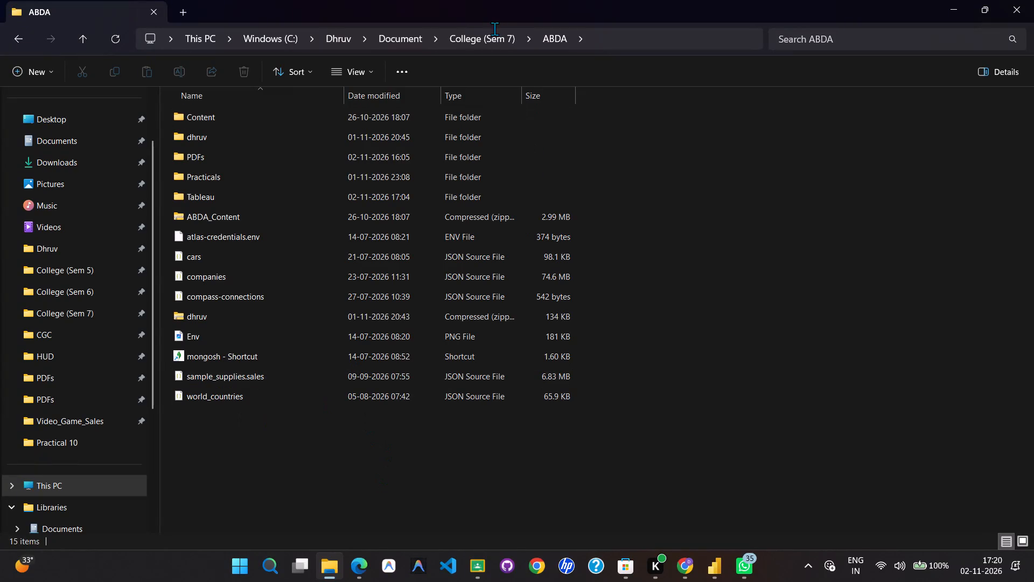
Extract the Dhruvv compressed archive in the College (Sem 7) ML folder to its default destination.
{"action": "left_click", "coordinate": [473, 36]}
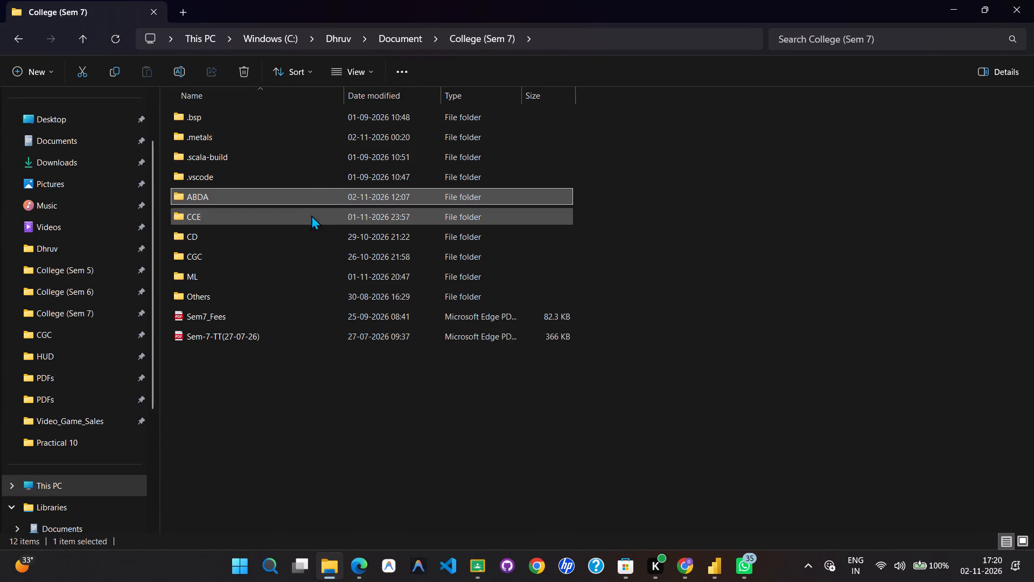
{"action": "double_click", "coordinate": [286, 280]}
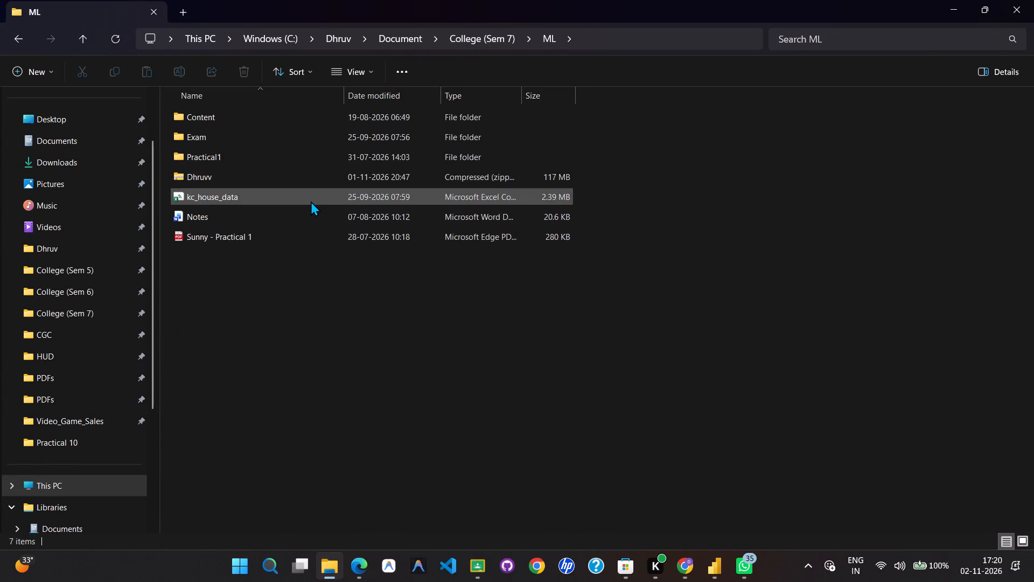
{"action": "left_click", "coordinate": [311, 182]}
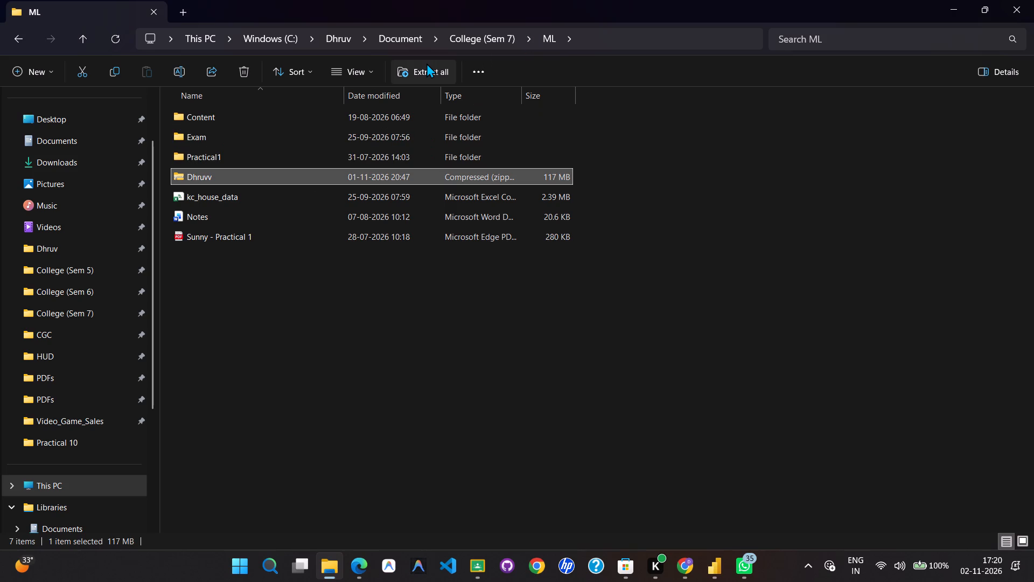
{"action": "left_click", "coordinate": [427, 63]}
{"action": "key", "text": "Return"}
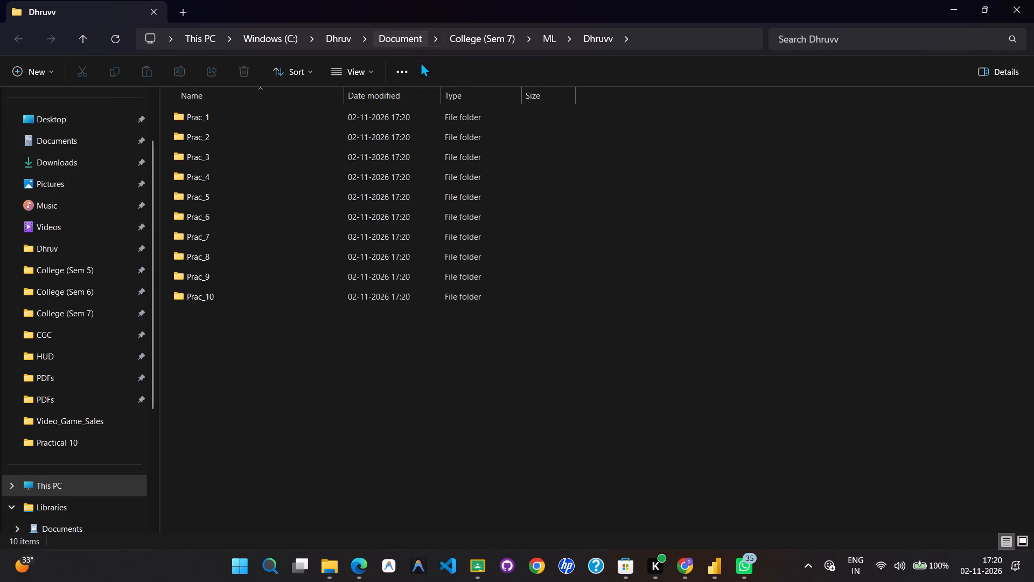
Examine the contents of the extracted practical folders Prac_1 through Prac_4 one after another.
{"action": "double_click", "coordinate": [410, 112]}
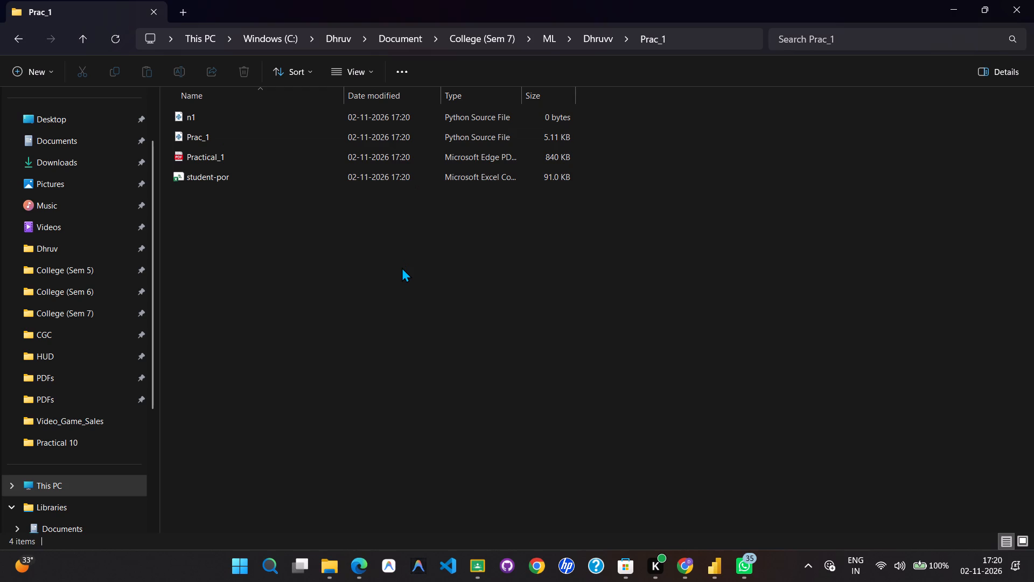
{"action": "left_click", "coordinate": [402, 267]}
{"action": "key", "text": "BackSpace"}
{"action": "key", "text": "Down"}
{"action": "key", "text": "Return"}
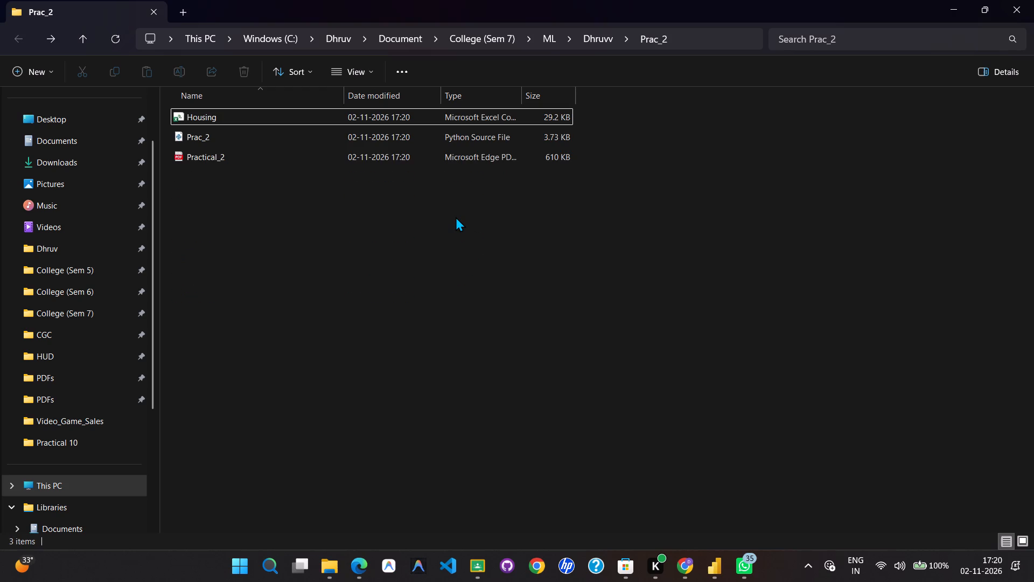
{"action": "key", "text": "BackSpace"}
{"action": "key", "text": "Down"}
{"action": "key", "text": "Return"}
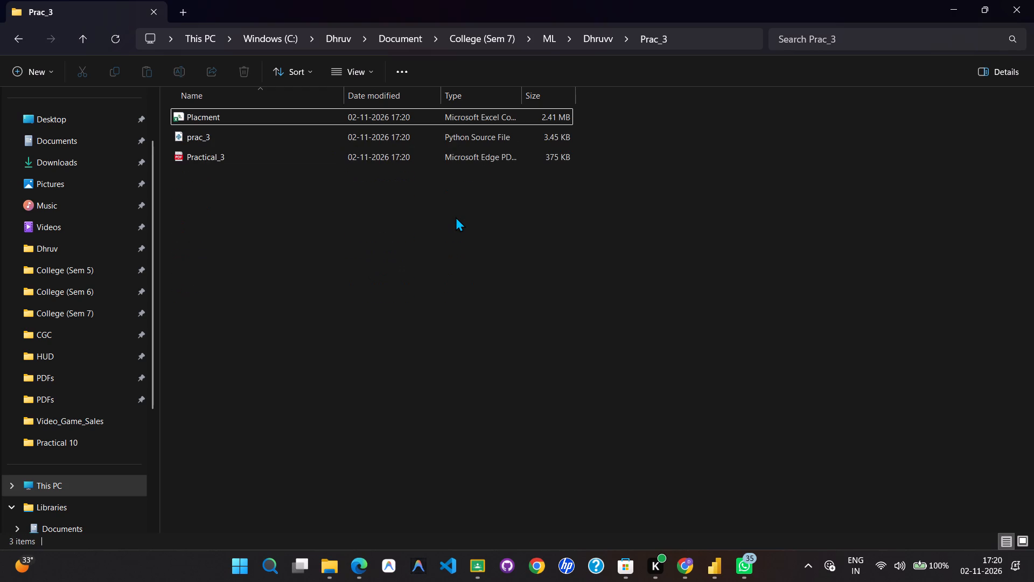
{"action": "key", "text": "BackSpace"}
{"action": "key", "text": "Down"}
{"action": "key", "text": "Return"}
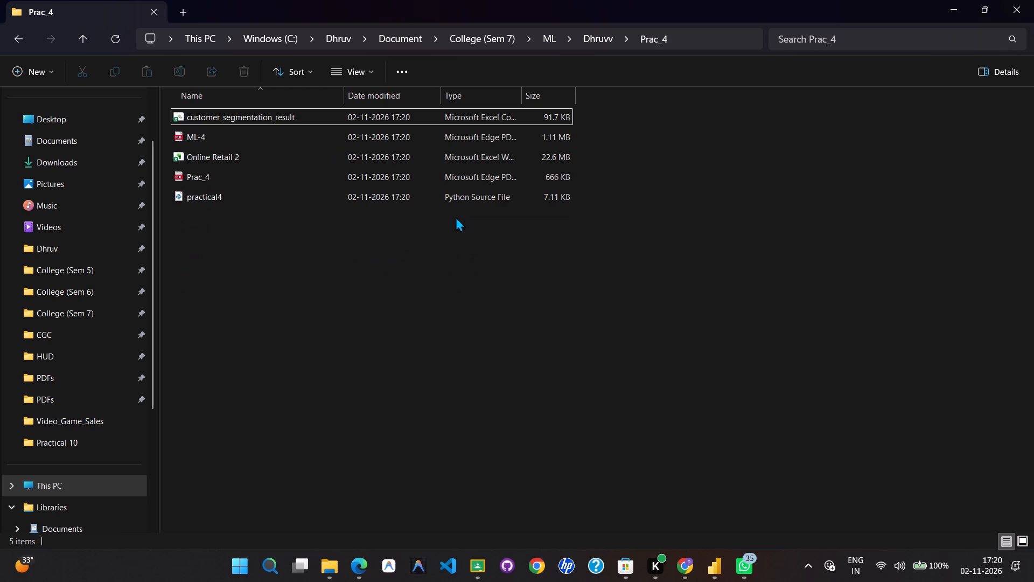
Examine the contents of the Prac_5 folder, including its archive (4) subfolder.
{"action": "key", "text": "BackSpace"}
{"action": "key", "text": "Down"}
{"action": "key", "text": "Return"}
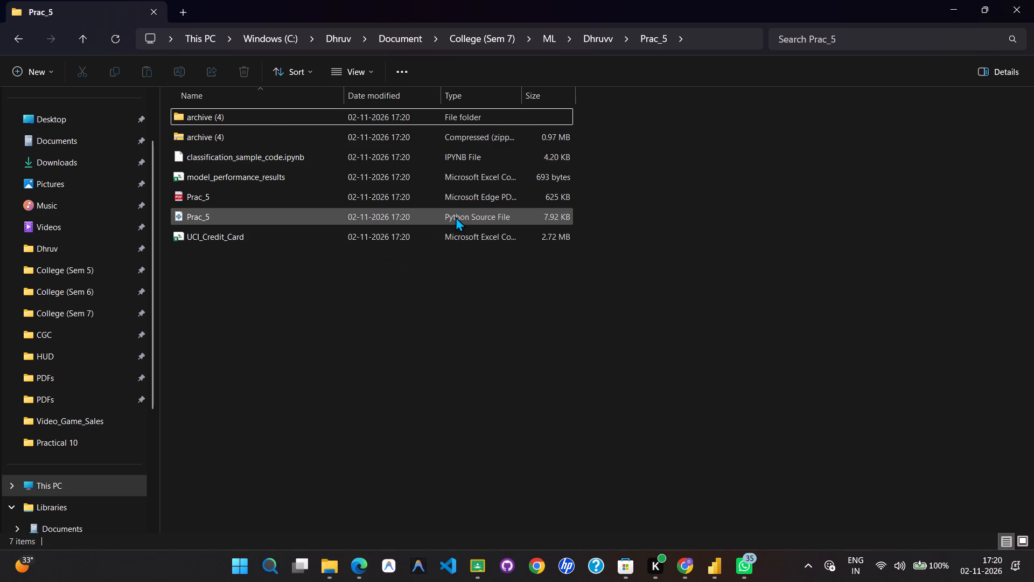
{"action": "key", "text": "space"}
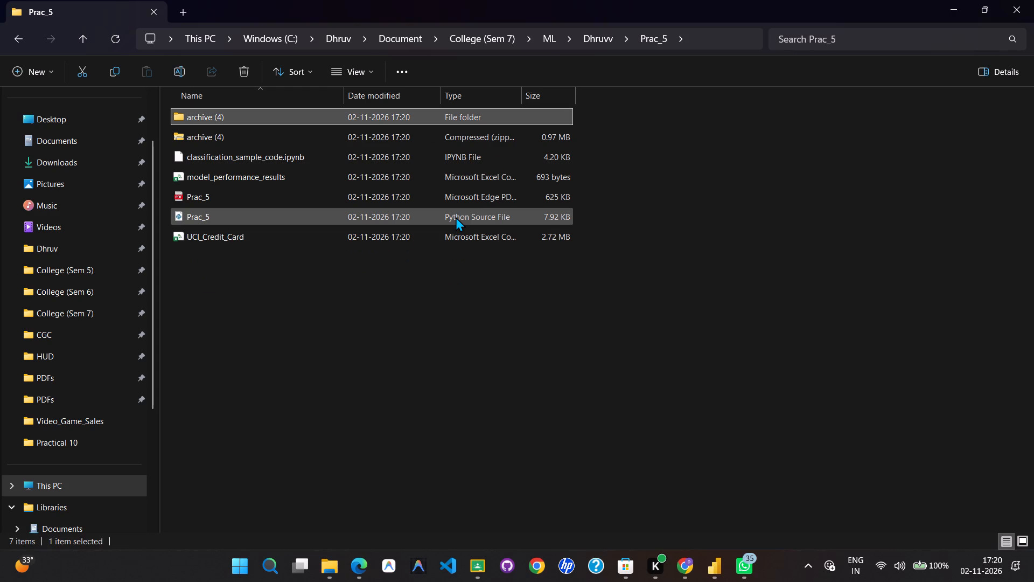
{"action": "key", "text": "Return"}
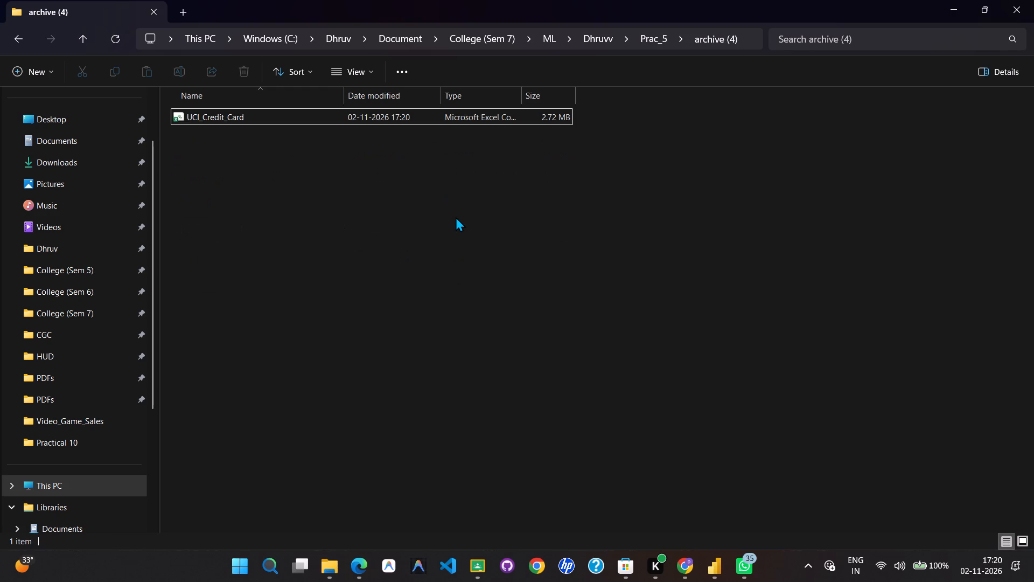
{"action": "key", "text": "BackSpace"}
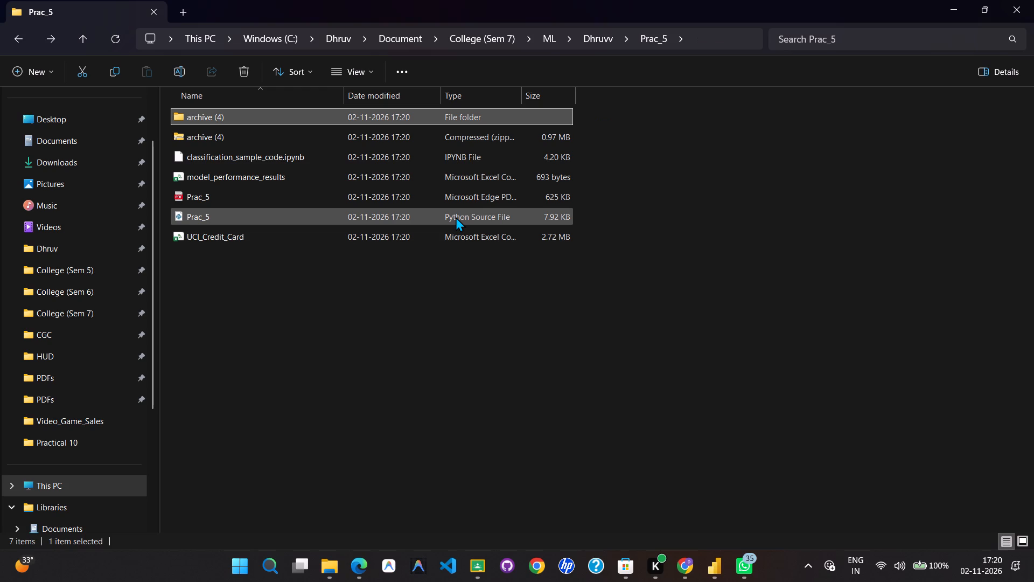
Examine the contents of the extracted practical folders Prac_6, Prac_7 and Prac_8.
{"action": "key", "text": "BackSpace"}
{"action": "key", "text": "Down"}
{"action": "key", "text": "Return"}
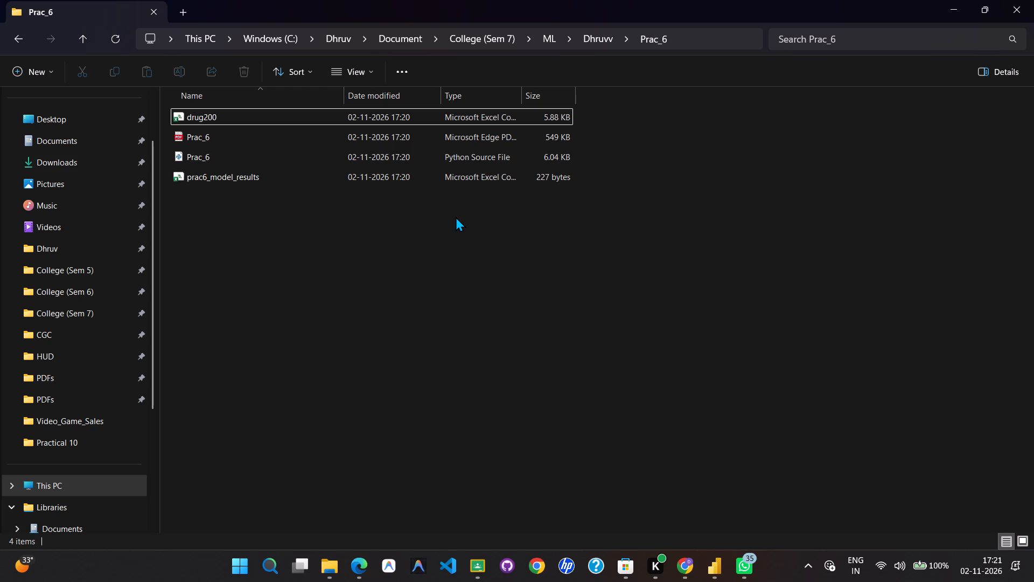
{"action": "key", "text": "BackSpace"}
{"action": "key", "text": "Down"}
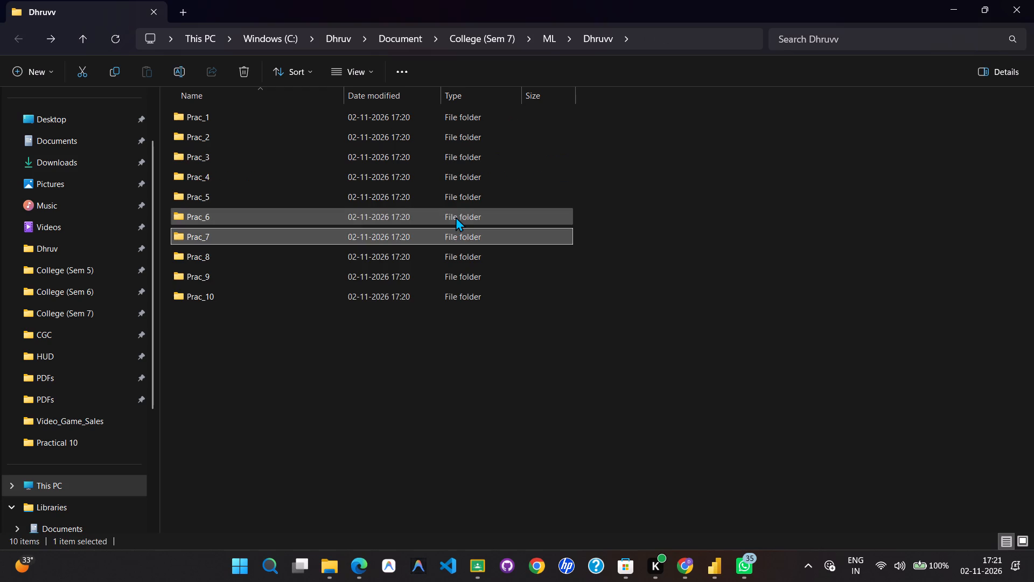
{"action": "key", "text": "Return"}
{"action": "key", "text": "Down"}
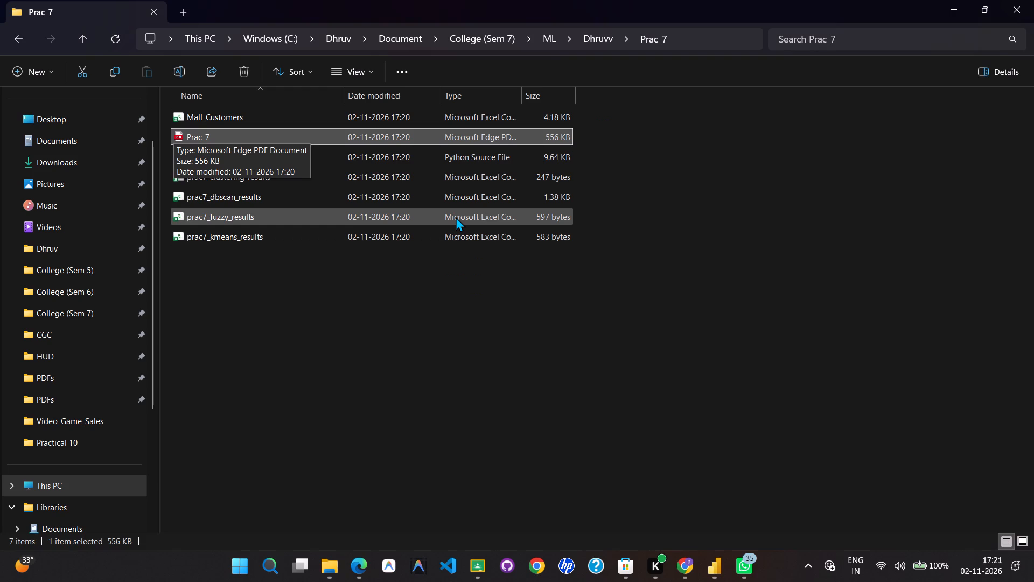
{"action": "key", "text": "Down"}
{"action": "key", "text": "BackSpace"}
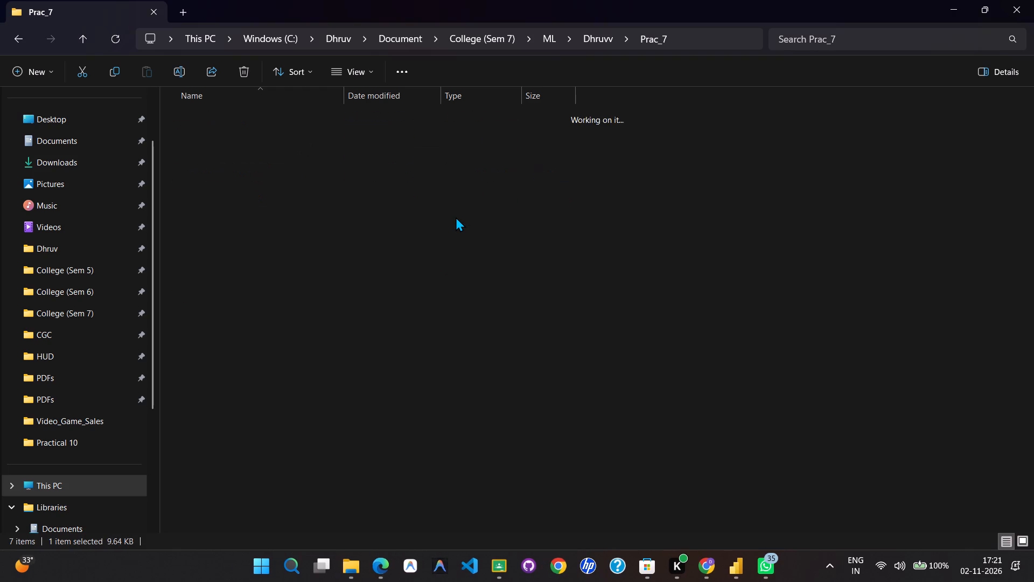
{"action": "key", "text": "Down"}
{"action": "key", "text": "Return"}
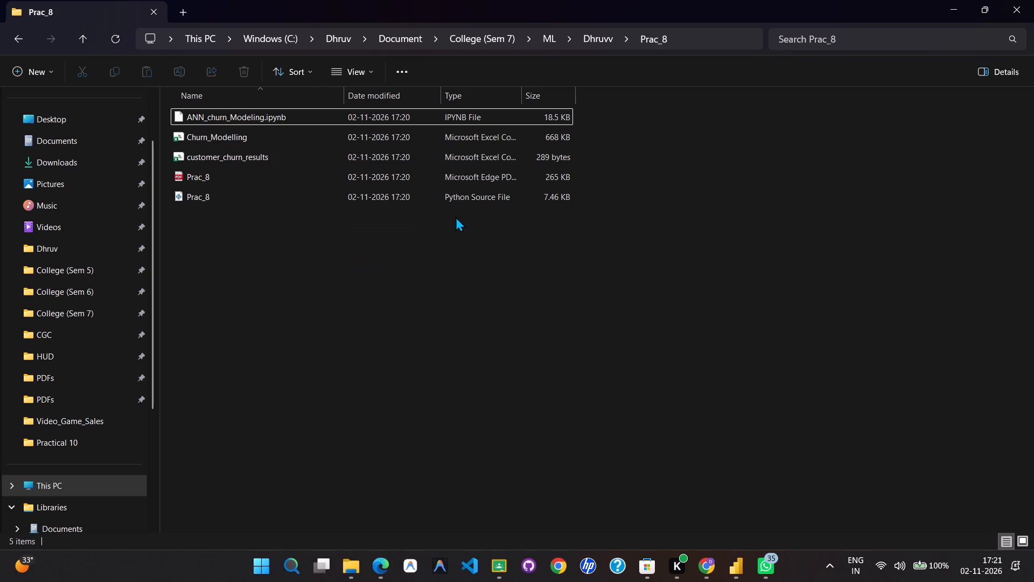
Go through the files in the Prac_9 folder down to the Prac_9 PDF and select it.
{"action": "key", "text": "BackSpace"}
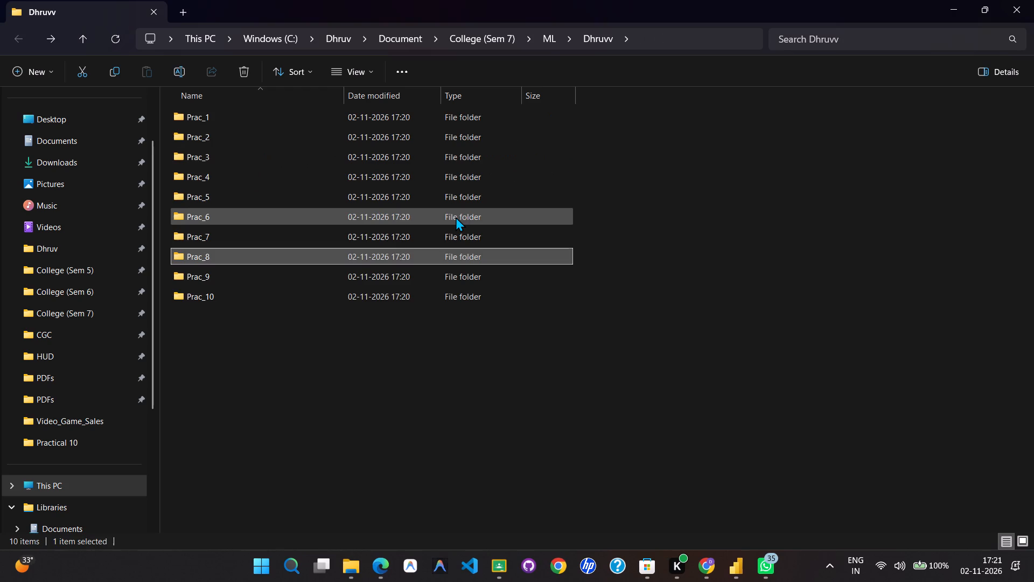
{"action": "key", "text": "Down"}
{"action": "key", "text": "Return"}
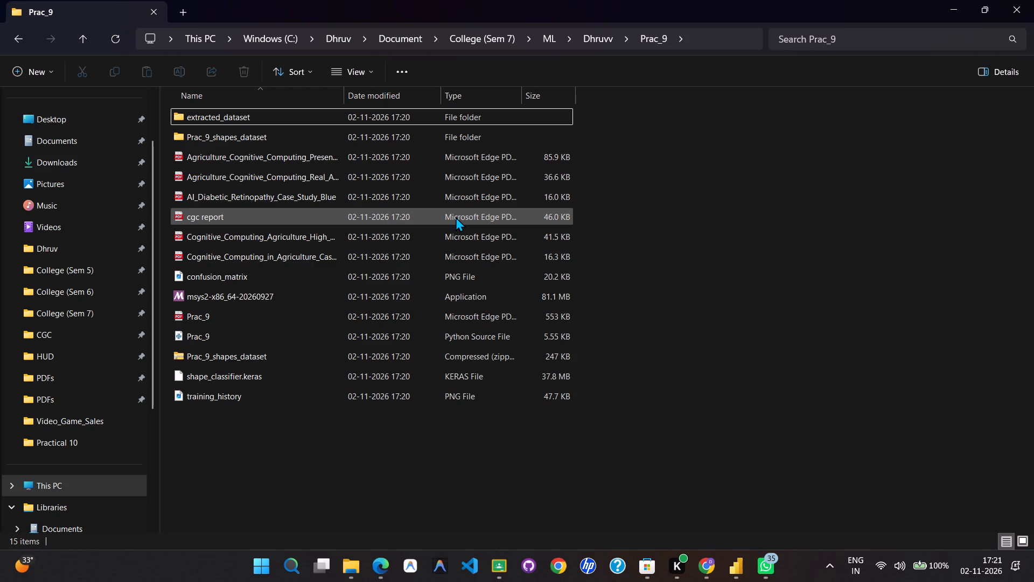
{"action": "key", "text": "Down"}
{"action": "key", "text": "Down"}
{"action": "key", "text": "Down"}
{"action": "key", "text": "Down"}
{"action": "key", "text": "Down"}
{"action": "key", "text": "Down"}
{"action": "key", "text": "Down"}
{"action": "key", "text": "Down"}
{"action": "key", "text": "Down"}
{"action": "key", "text": "Down"}
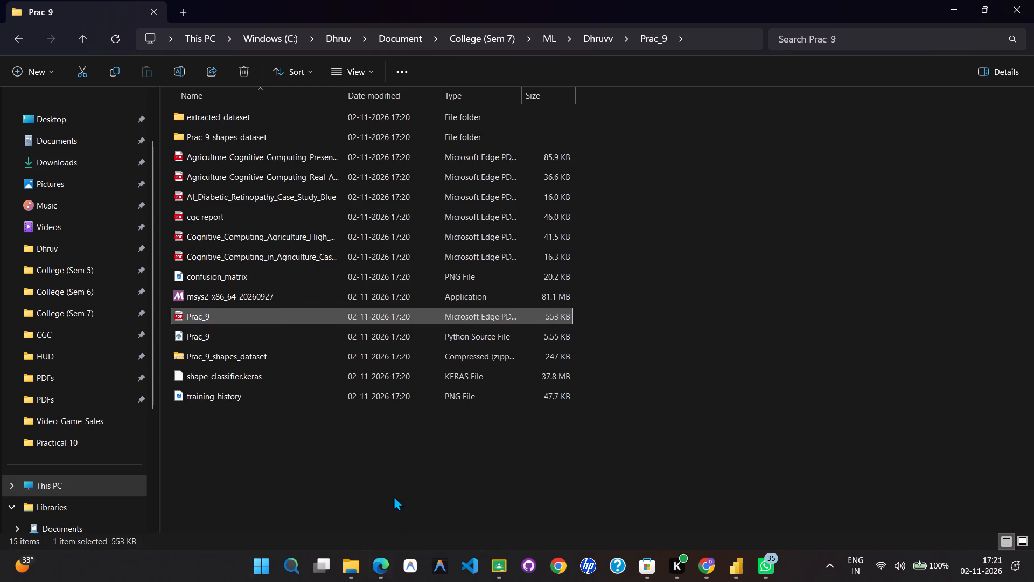
Switch to Google Classroom and open the [2026] ML 2CSE702 class.
{"action": "left_click", "coordinate": [499, 567]}
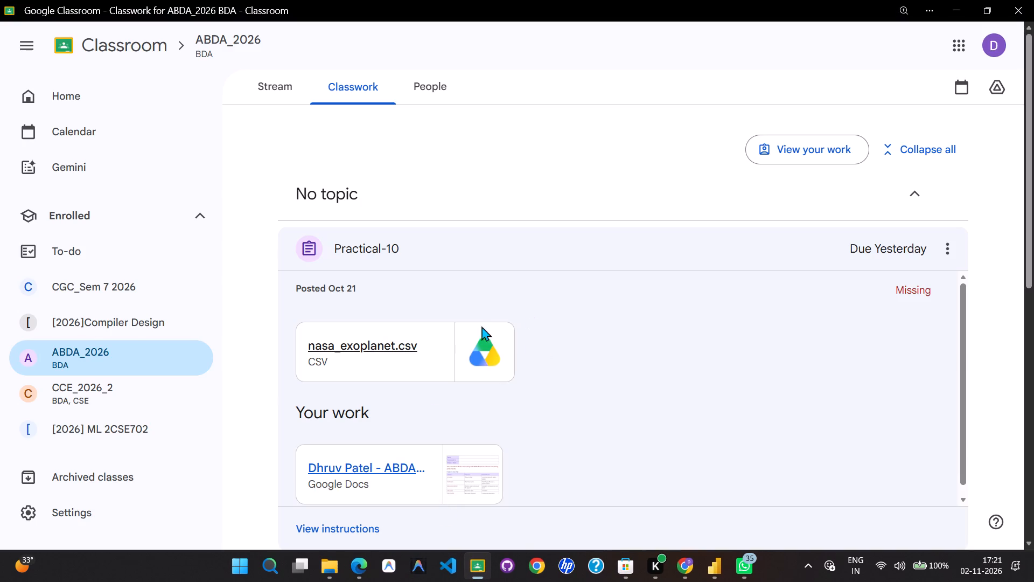
{"action": "left_click", "coordinate": [110, 406]}
{"action": "left_click", "coordinate": [110, 419]}
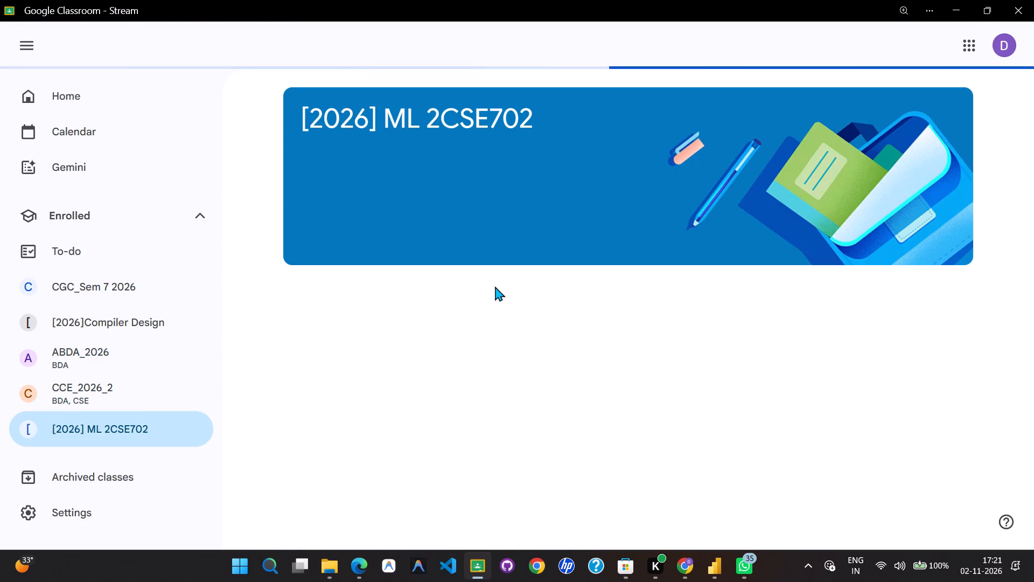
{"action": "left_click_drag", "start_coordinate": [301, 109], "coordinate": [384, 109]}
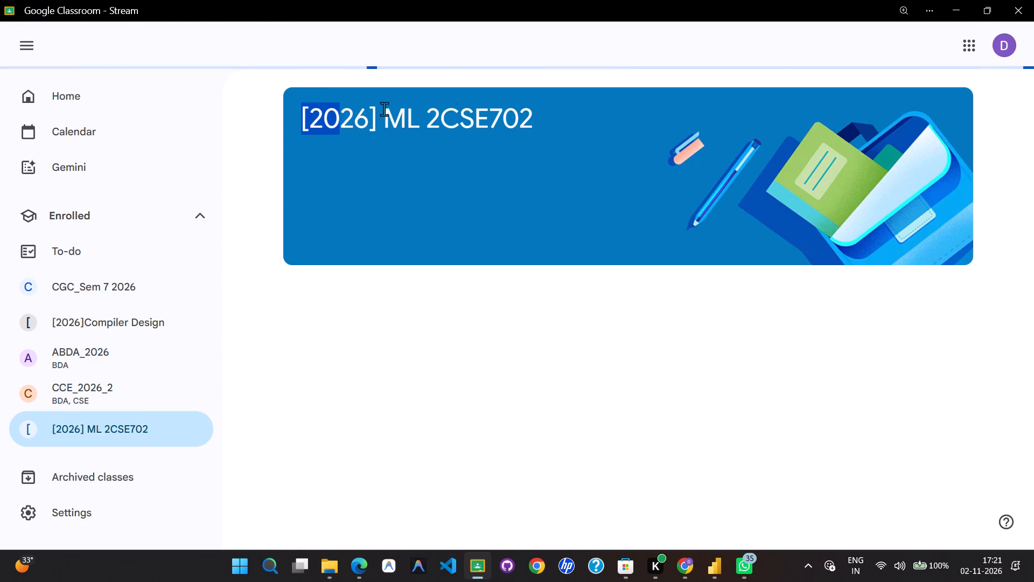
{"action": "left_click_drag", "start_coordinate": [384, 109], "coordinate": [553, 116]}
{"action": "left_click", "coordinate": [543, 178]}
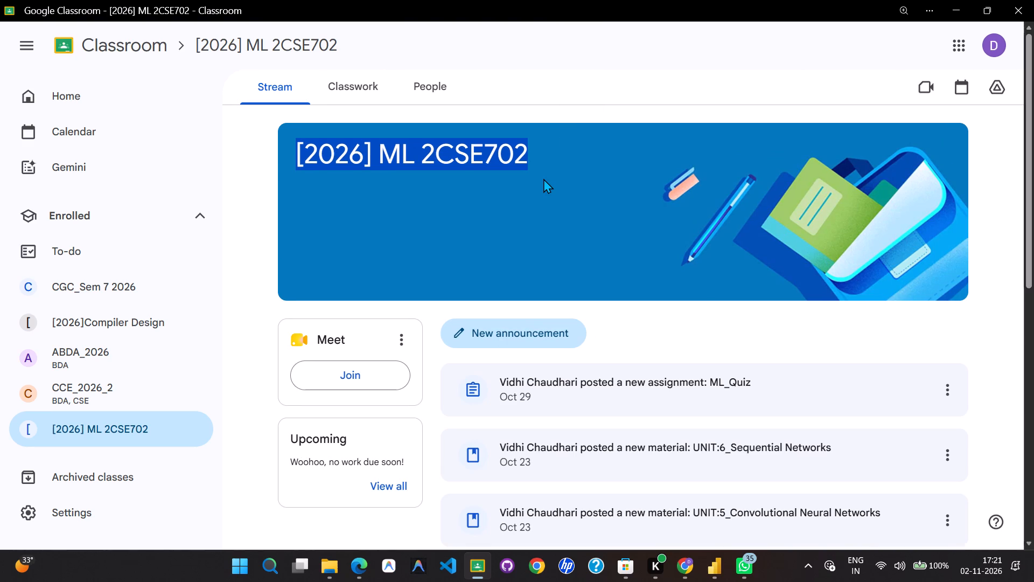
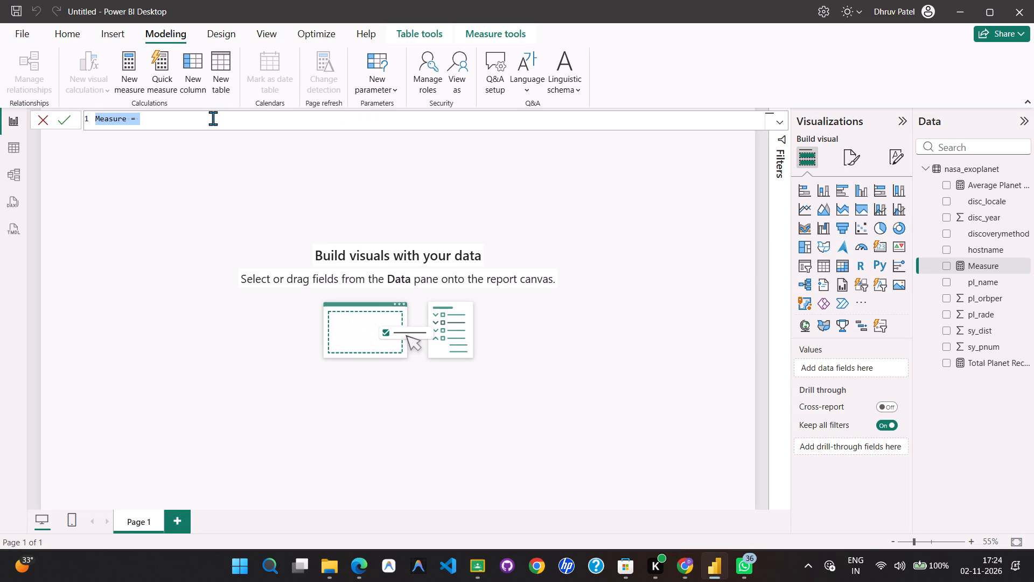
{"action": "key", "text": "ctrl+v"}
{"action": "key", "text": "Return"}
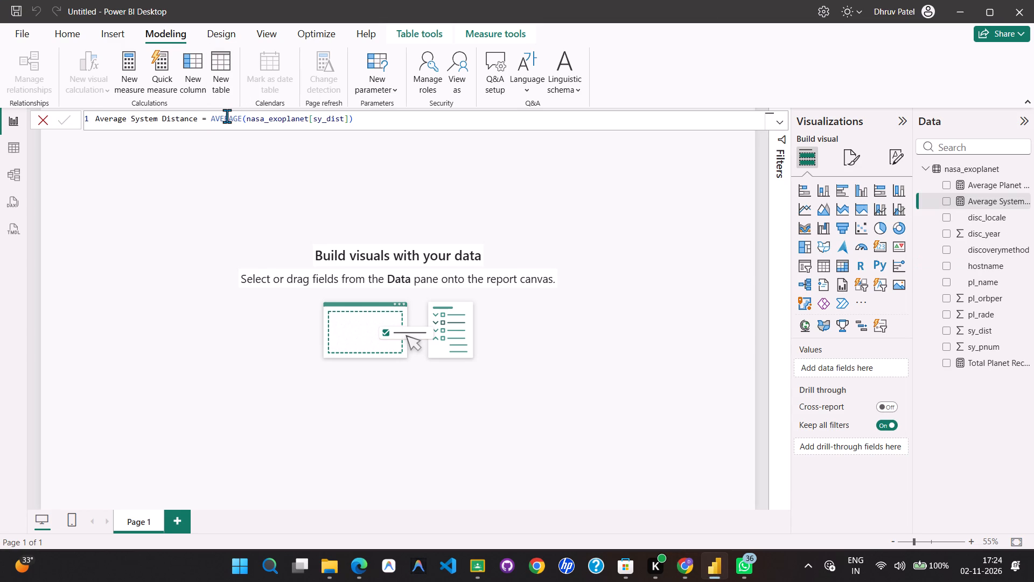
Return to the Format Power BI Cards conversation in Chrome for the instructions following the three measures.
{"action": "key", "text": "alt+Tab"}
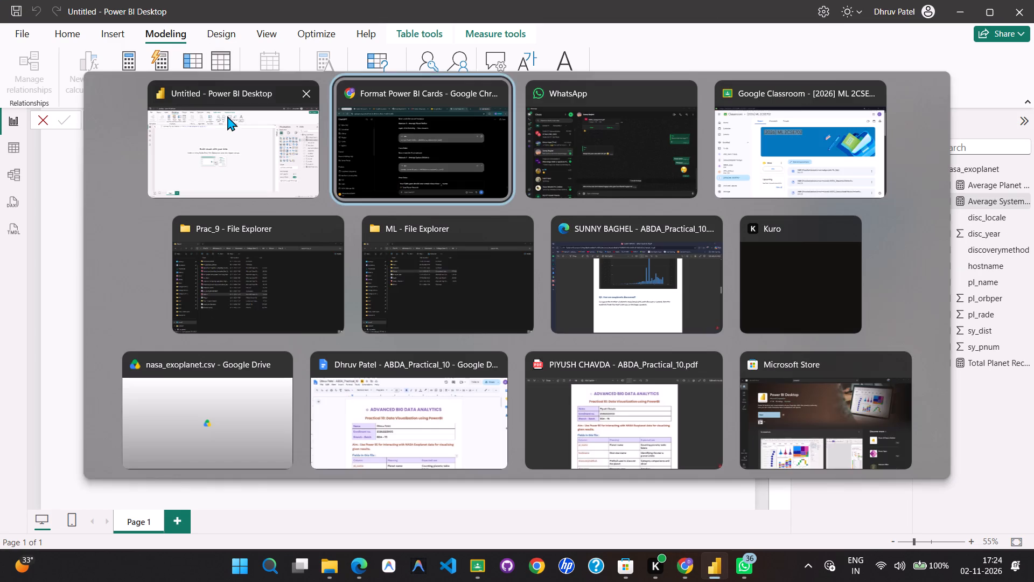
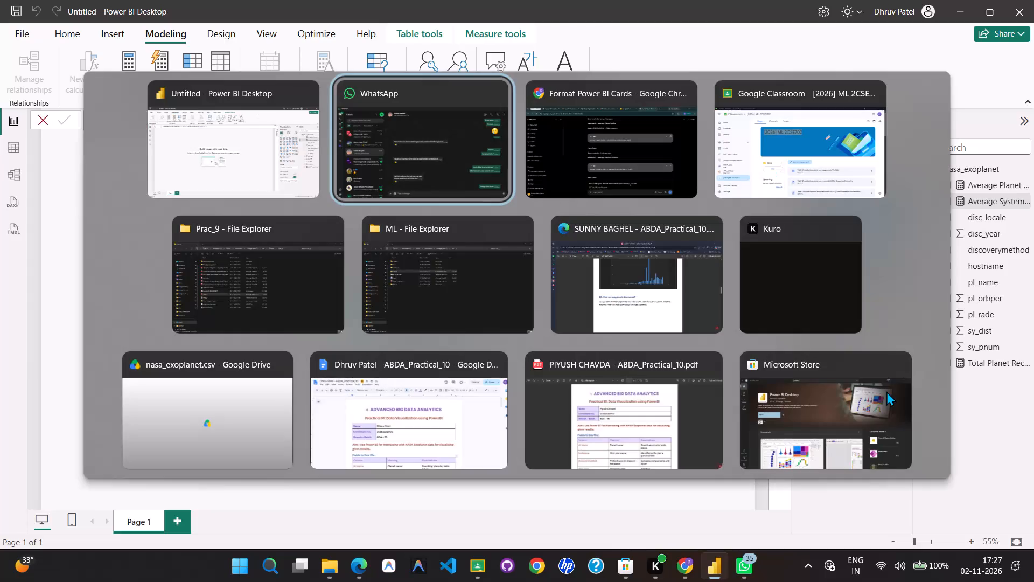
Read ChatGPT's Step 3 instructions in Chrome for formatting the three measures.
{"action": "key", "text": "alt+Tab"}
{"action": "scroll", "coordinate": [488, 282], "scroll_direction": "down", "scroll_amount": 3}
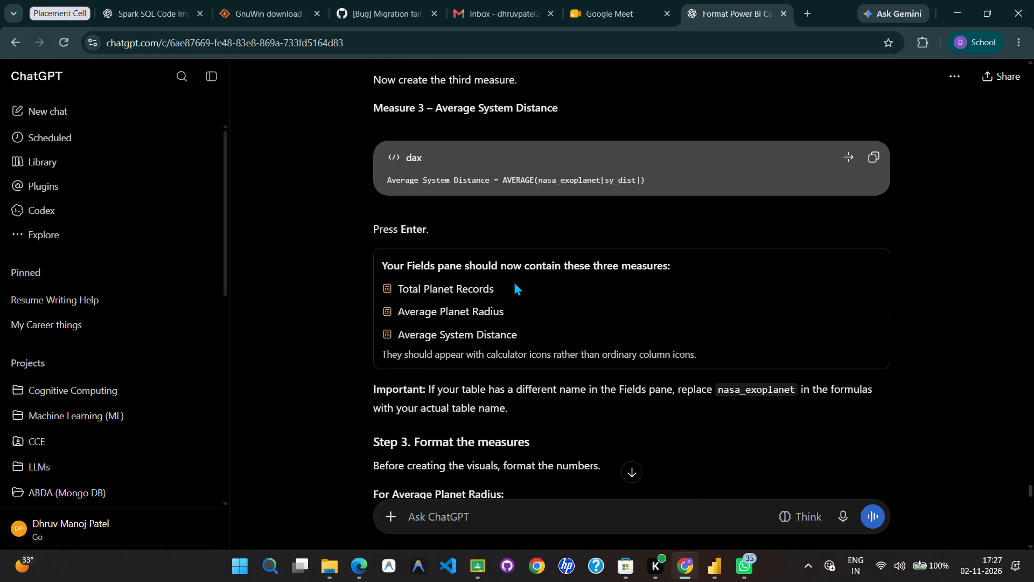
{"action": "scroll", "coordinate": [532, 293], "scroll_direction": "down", "scroll_amount": 2}
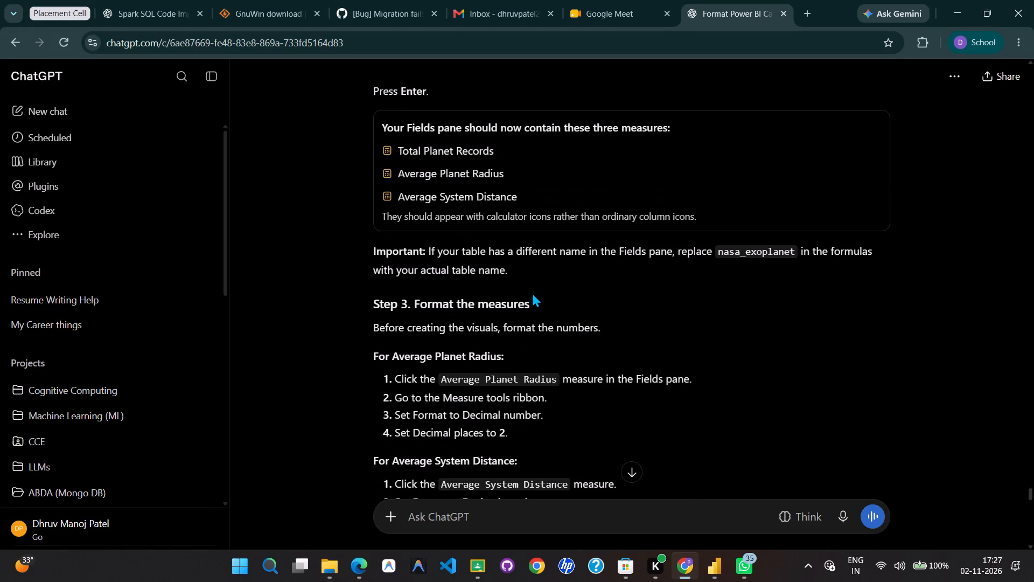
{"action": "scroll", "coordinate": [532, 293], "scroll_direction": "down", "scroll_amount": 1}
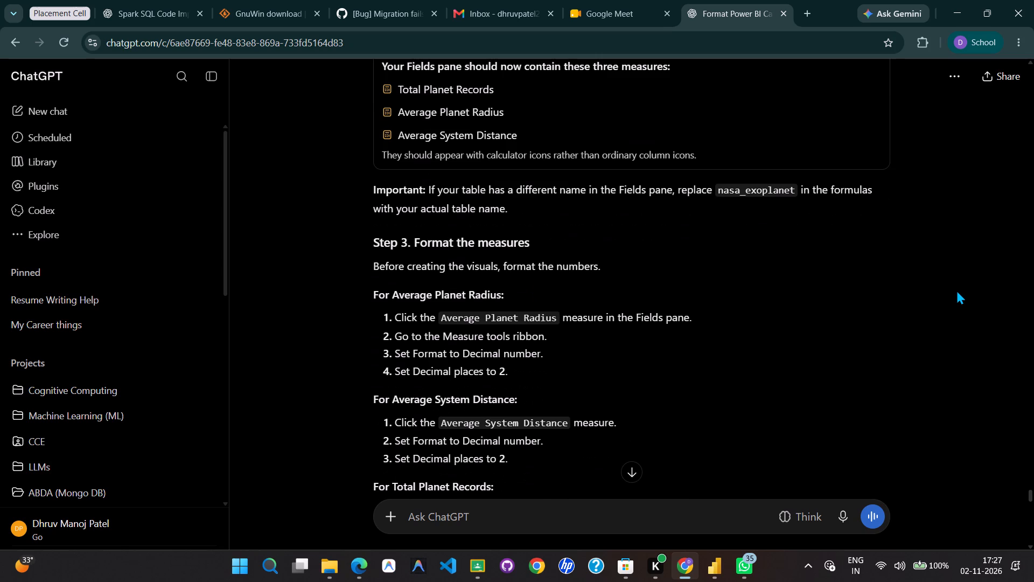
{"action": "key", "text": "alt+Tab"}
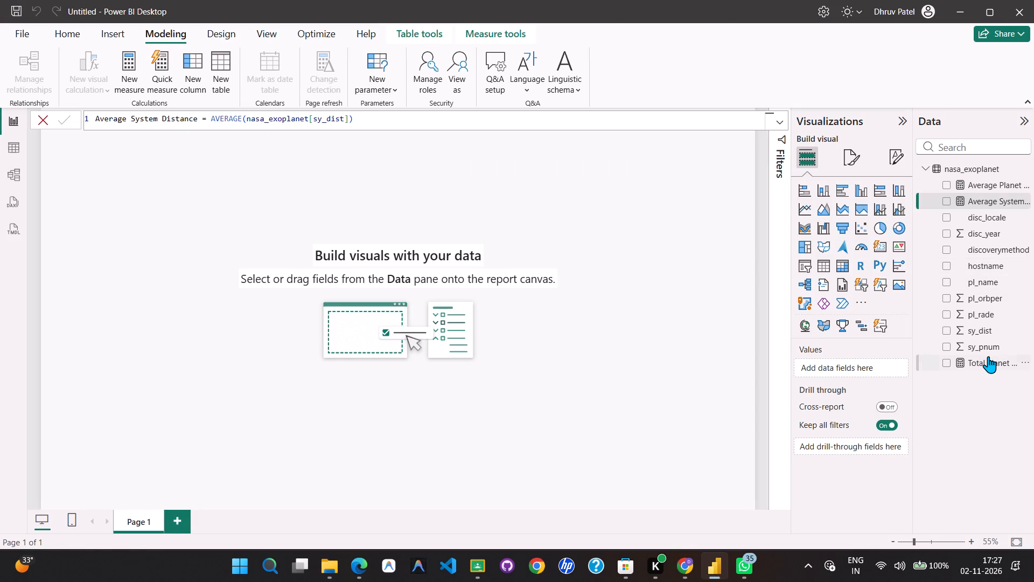
{"action": "key", "text": "alt+Tab"}
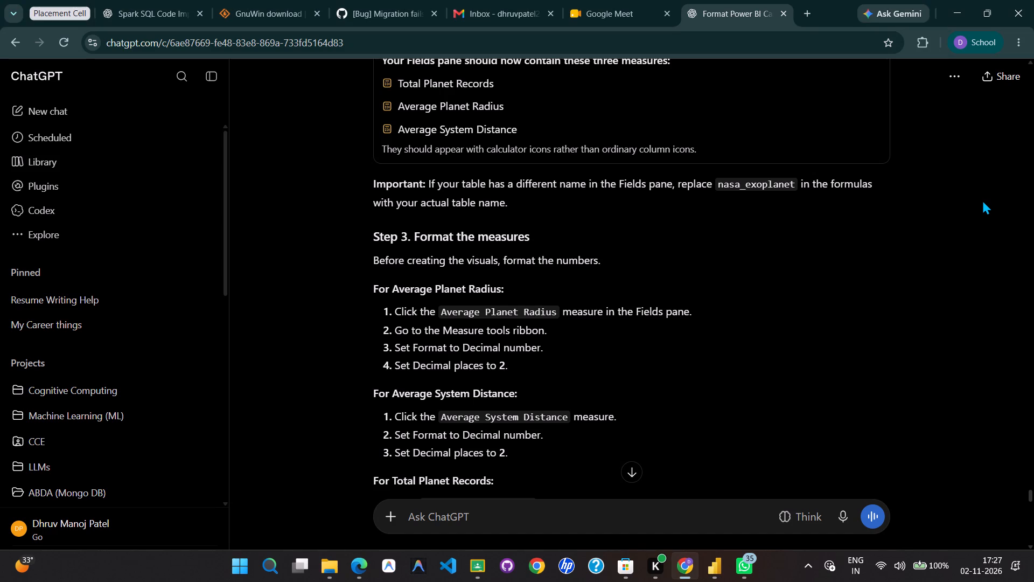
Widen the Data pane in Power BI so the full measure names fit.
{"action": "key", "text": "alt+Tab"}
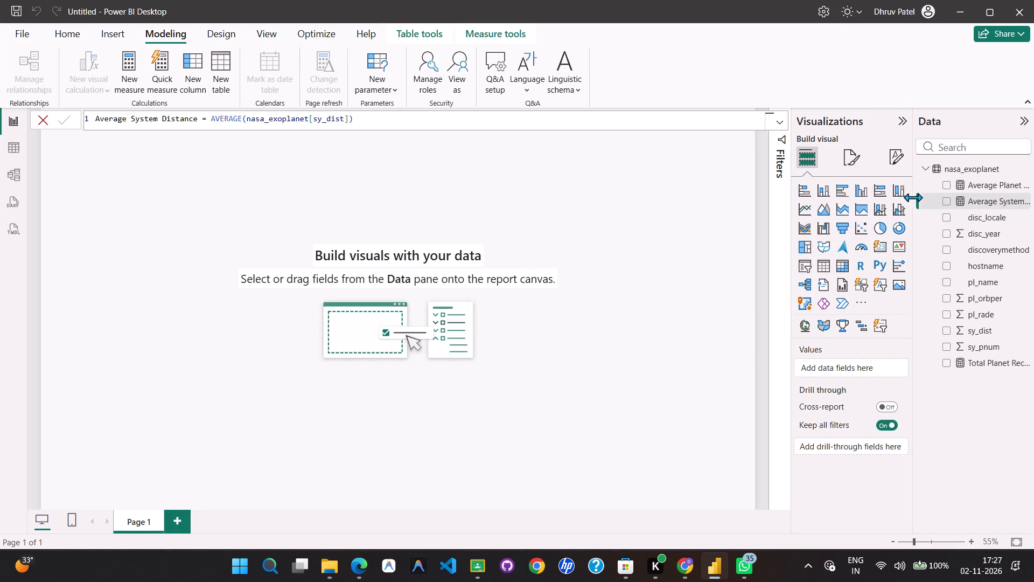
{"action": "left_click_drag", "start_coordinate": [914, 199], "coordinate": [859, 204]}
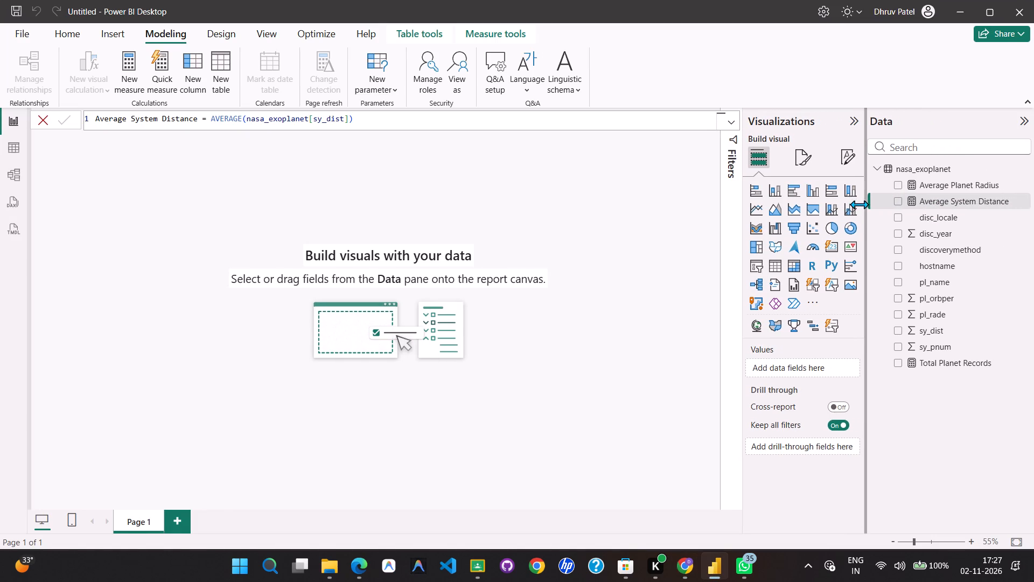
{"action": "left_click_drag", "start_coordinate": [859, 204], "coordinate": [855, 205]}
Format the Average Planet Radius measure as a decimal number with 2 decimal places, following ChatGPT's Step 3.
{"action": "left_click", "coordinate": [938, 189]}
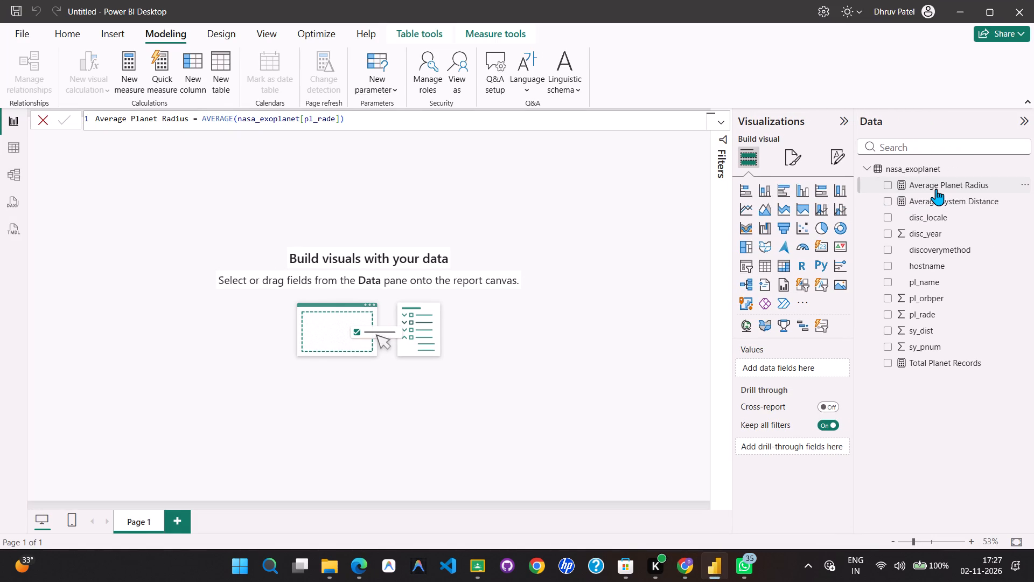
{"action": "left_click", "coordinate": [477, 30]}
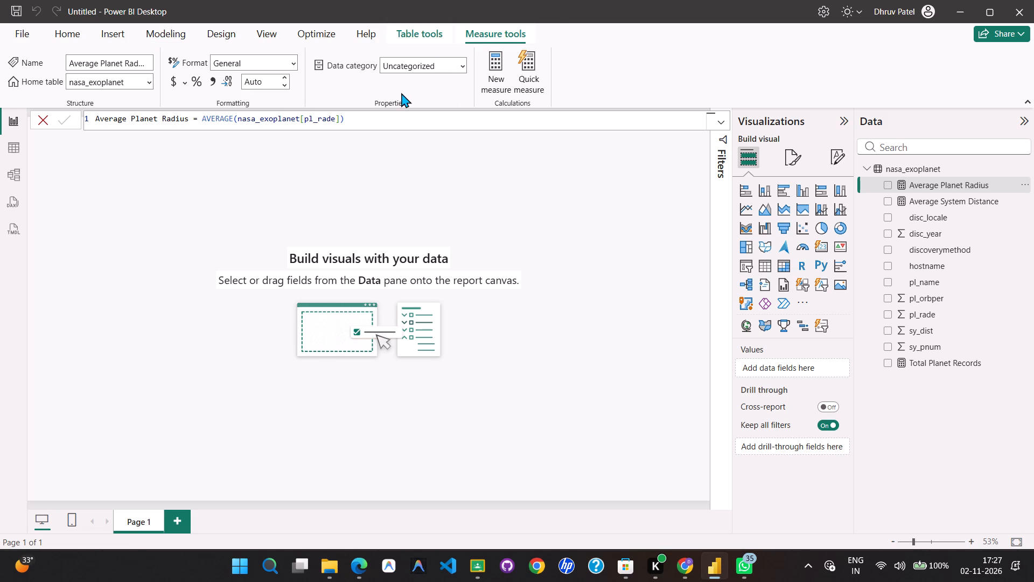
{"action": "key", "text": "alt+Tab"}
{"action": "key", "text": "alt+Tab"}
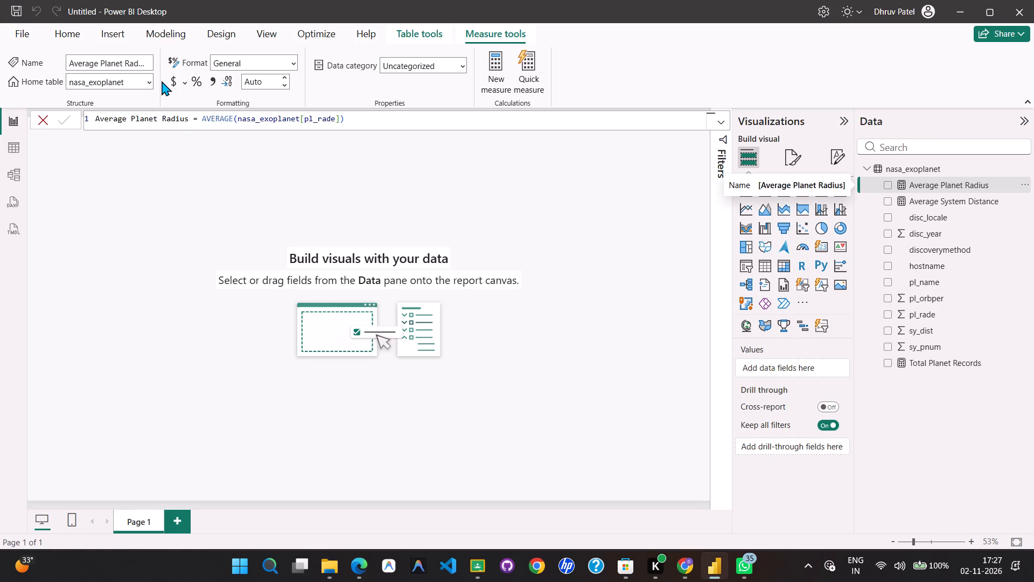
{"action": "key", "text": "alt+Tab"}
{"action": "key", "text": "alt+Tab"}
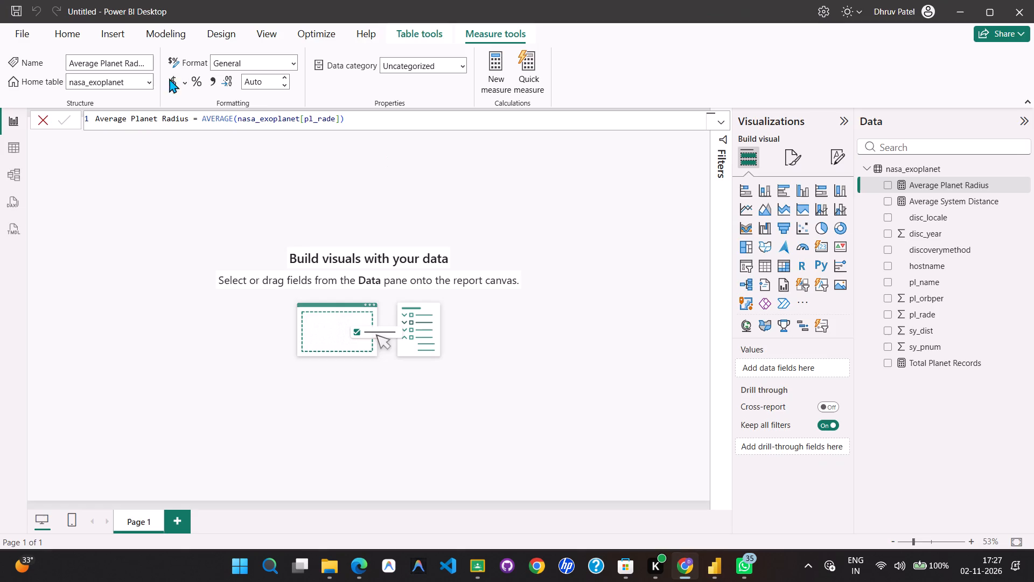
{"action": "key", "text": "alt+Tab"}
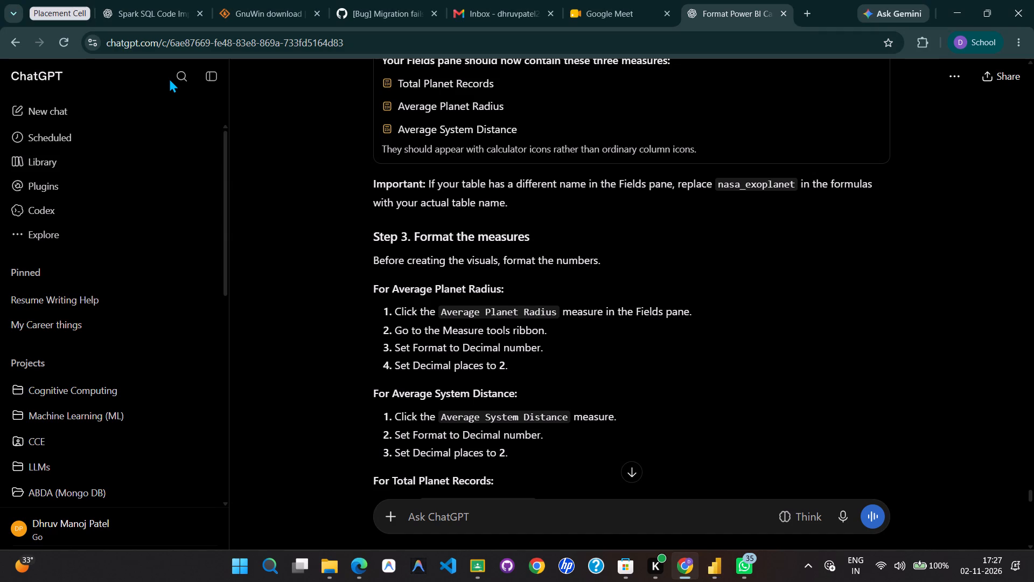
{"action": "key", "text": "alt+Tab"}
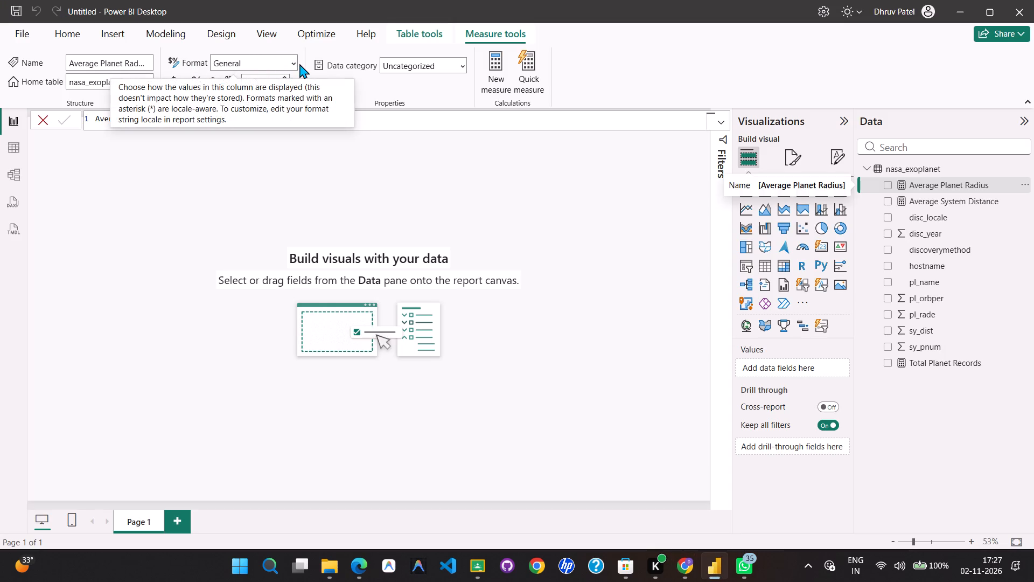
{"action": "left_click", "coordinate": [291, 61]}
{"action": "left_click", "coordinate": [266, 119]}
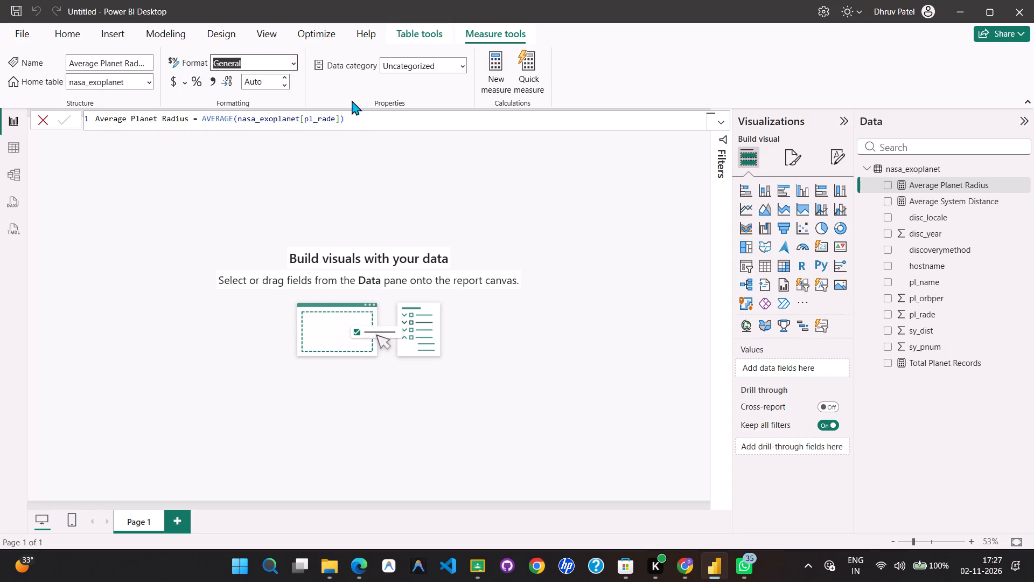
{"action": "key", "text": "alt+Tab"}
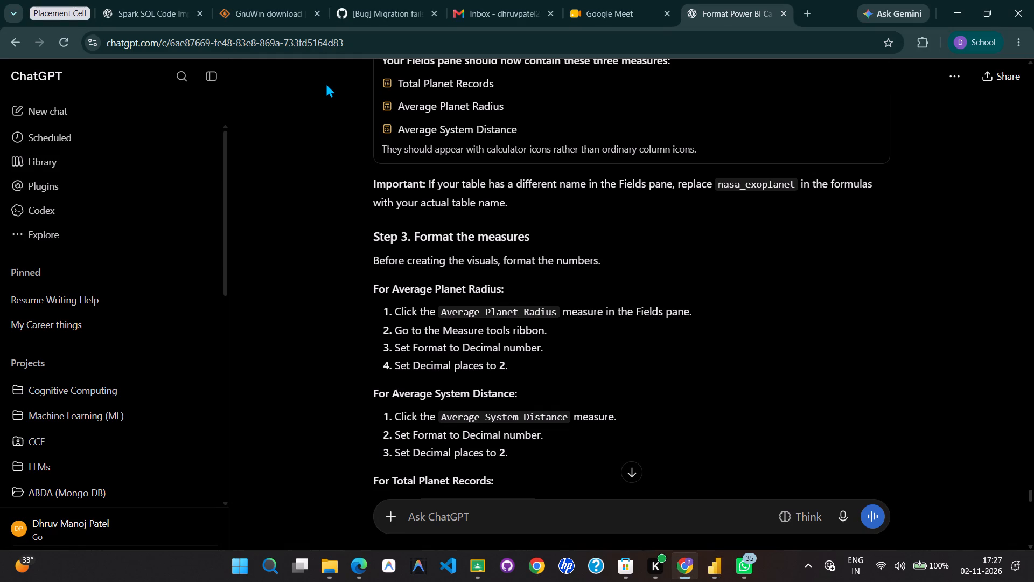
{"action": "key", "text": "alt+Tab"}
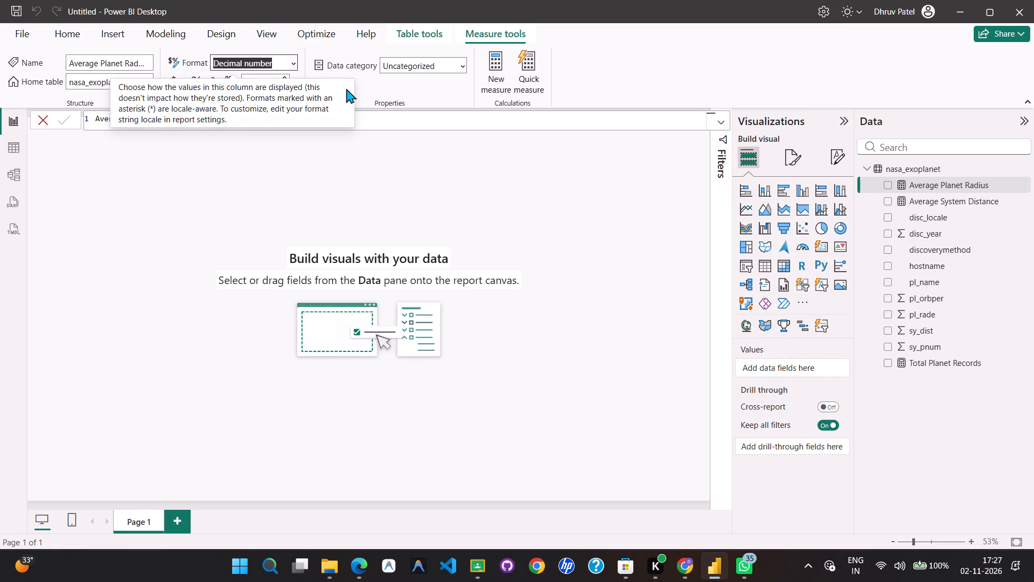
{"action": "left_click", "coordinate": [389, 82]}
Format the Average System Distance measure as a decimal number with 2 decimal places, checking ChatGPT's instructions in Chrome.
{"action": "key", "text": "alt+Tab"}
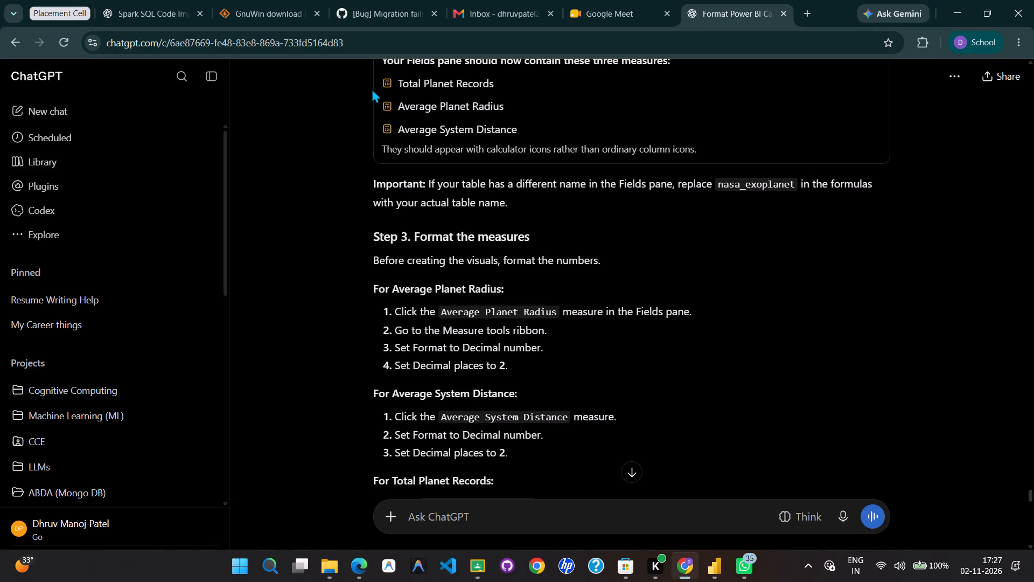
{"action": "scroll", "coordinate": [537, 330], "scroll_direction": "down", "scroll_amount": 2}
{"action": "key", "text": "alt+Tab"}
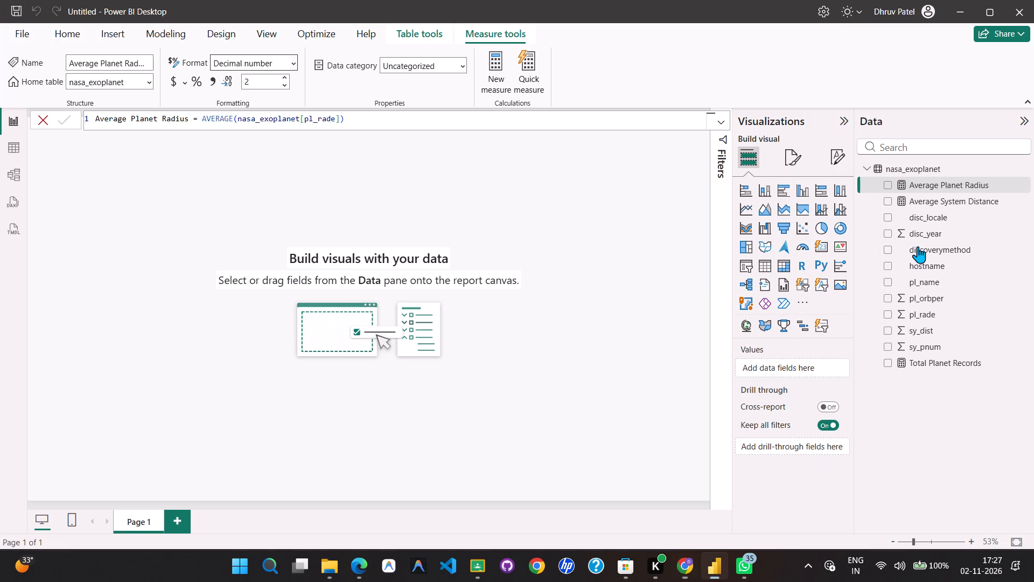
{"action": "left_click", "coordinate": [974, 203]}
{"action": "key", "text": "alt+Tab"}
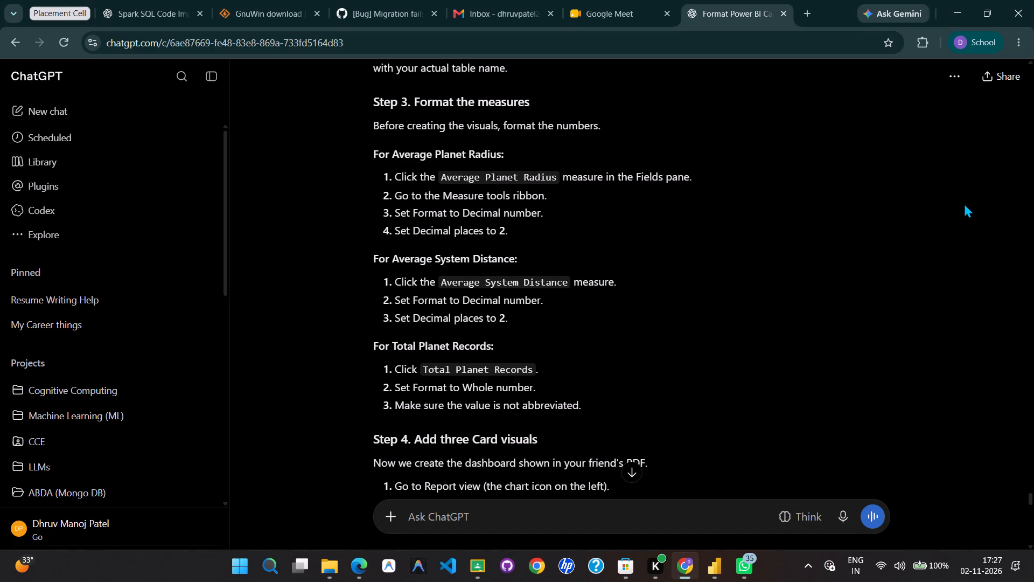
{"action": "key", "text": "alt+Tab"}
{"action": "key", "text": "alt+Tab"}
{"action": "scroll", "coordinate": [344, 193], "scroll_direction": "down", "scroll_amount": 2}
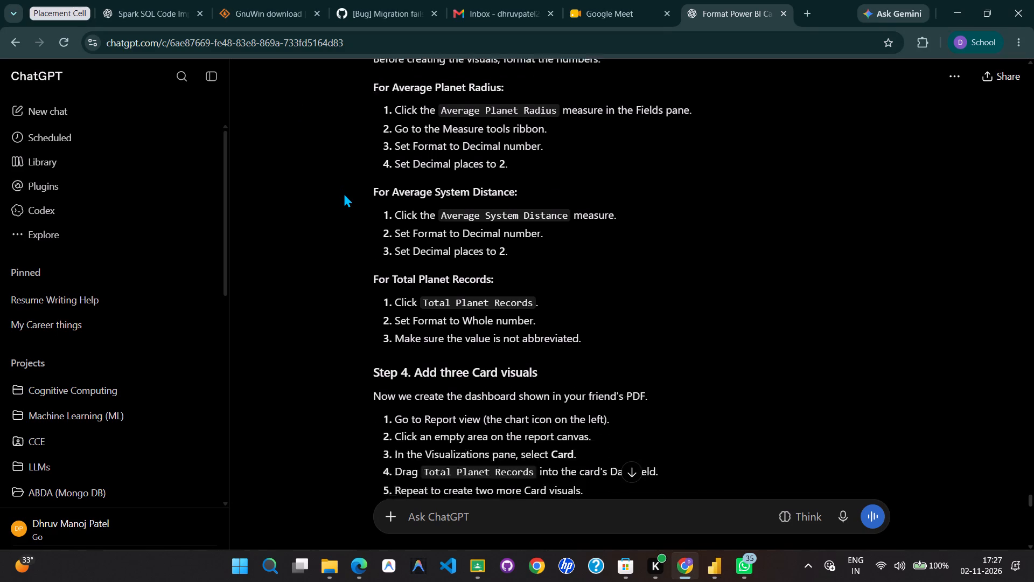
{"action": "key", "text": "alt+Tab"}
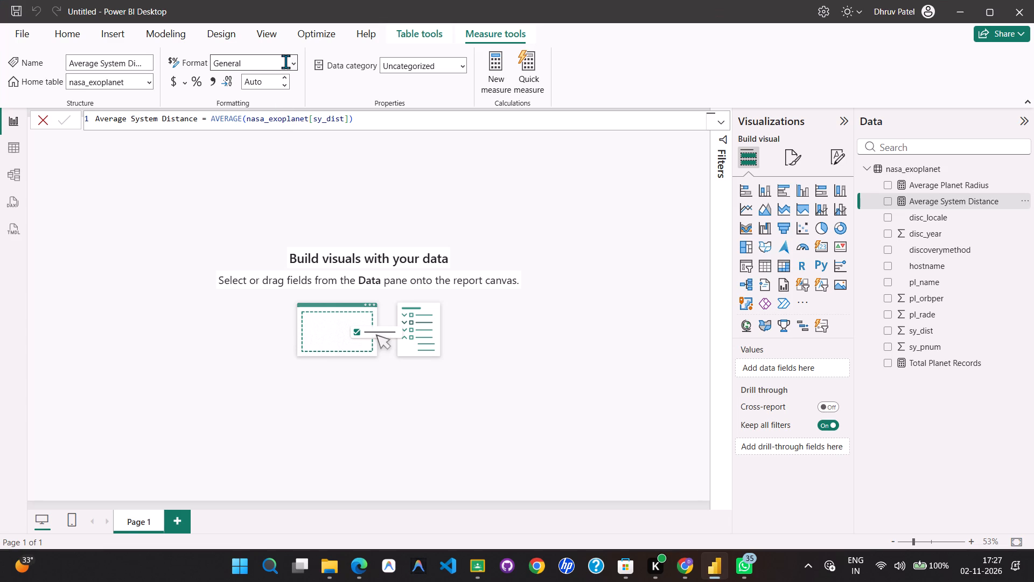
{"action": "left_click", "coordinate": [297, 61]}
{"action": "left_click", "coordinate": [278, 116]}
{"action": "left_click", "coordinate": [337, 82]}
Check the number format of the Total Planet Records measure against ChatGPT's Whole number instruction.
{"action": "key", "text": "alt+Tab"}
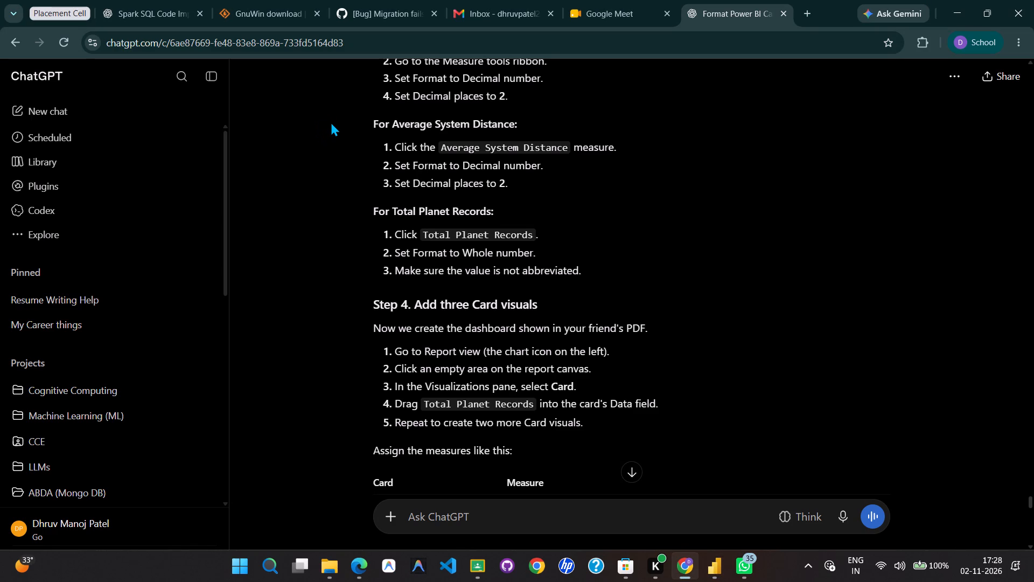
{"action": "key", "text": "alt+Tab"}
{"action": "left_click", "coordinate": [919, 361]}
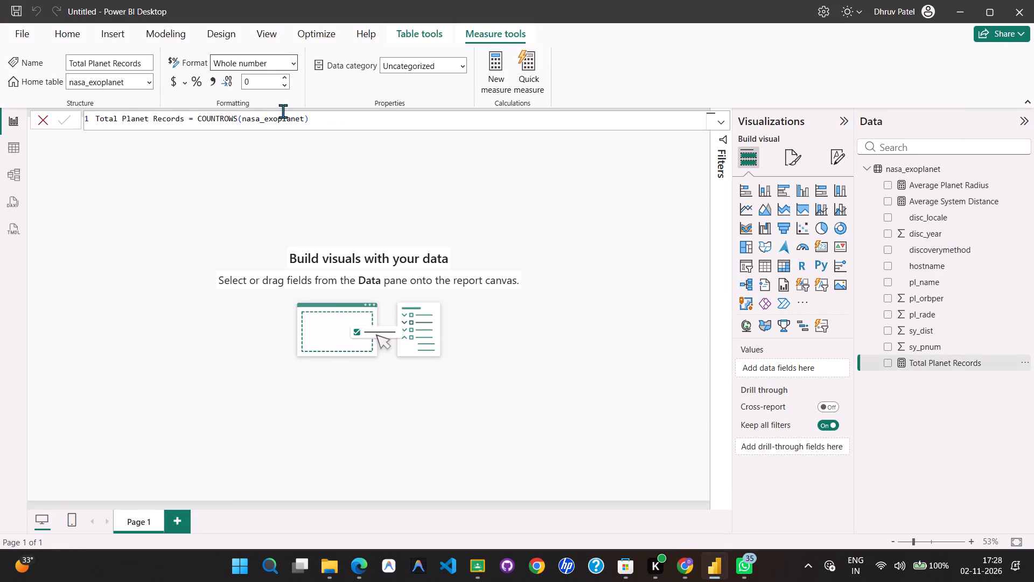
Read ChatGPT's Step 4 on adding three Card visuals in Chrome, and clear the measure selection on Power BI's report canvas.
{"action": "key", "text": "alt+Tab"}
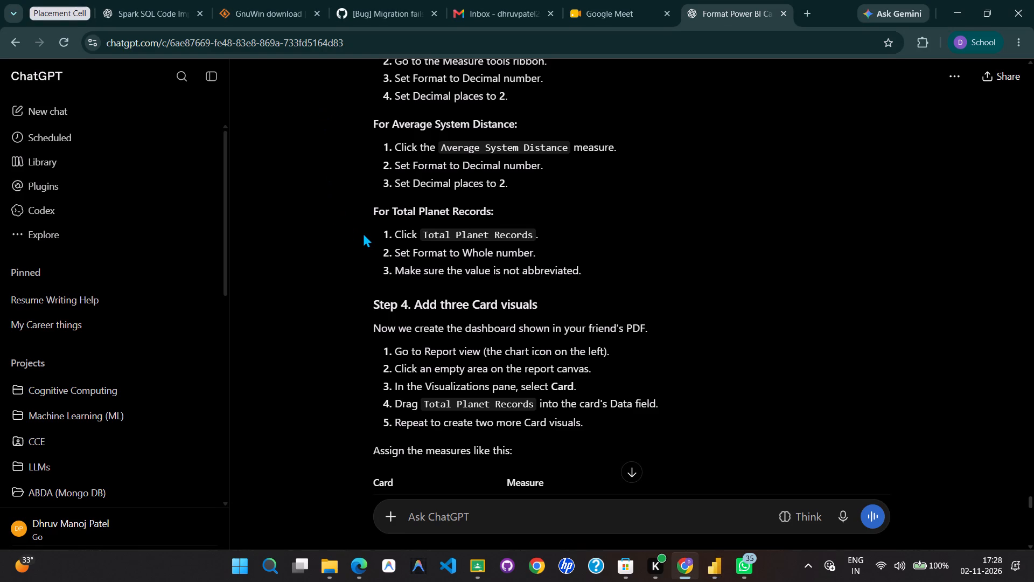
{"action": "scroll", "coordinate": [363, 233], "scroll_direction": "down", "scroll_amount": 2}
{"action": "key", "text": "alt+Tab"}
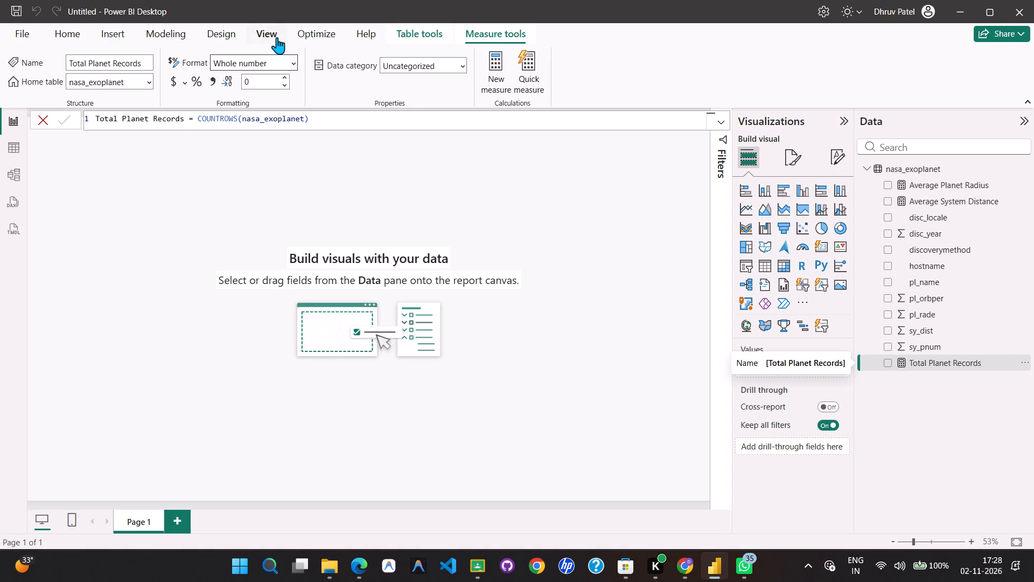
{"action": "key", "text": "alt+Tab"}
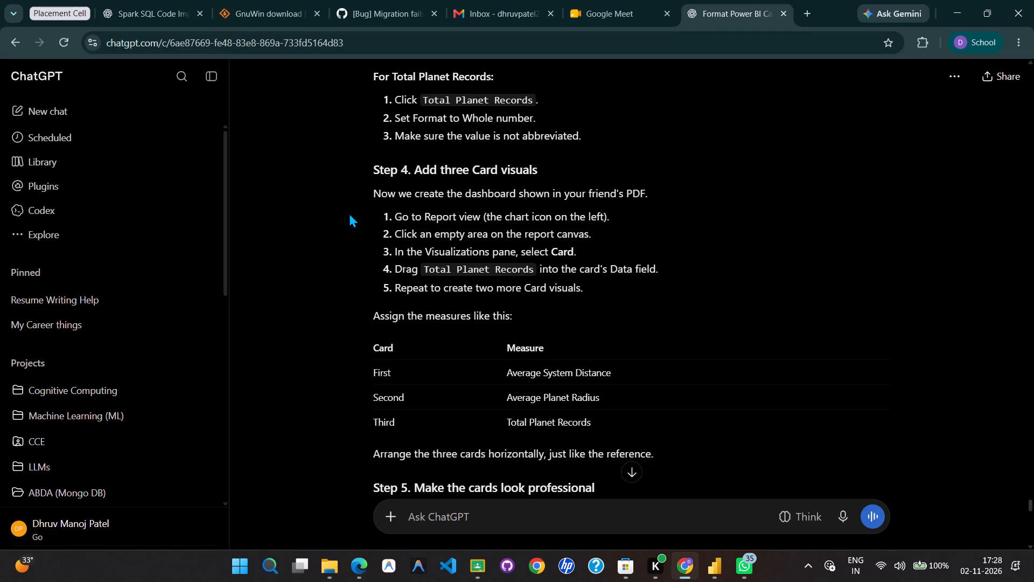
{"action": "key", "text": "alt+Tab"}
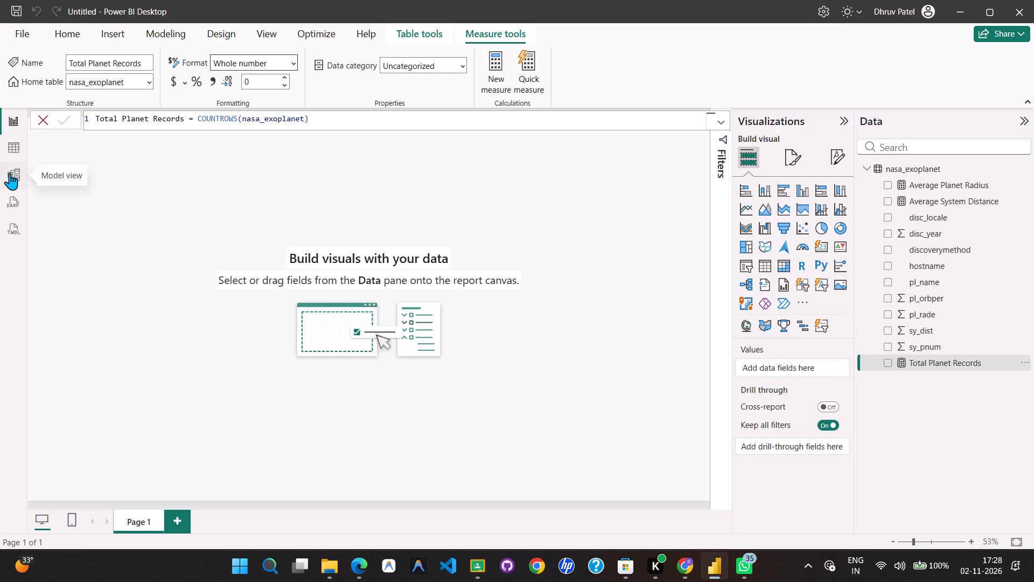
{"action": "left_click", "coordinate": [22, 117]}
{"action": "key", "text": "alt+Tab"}
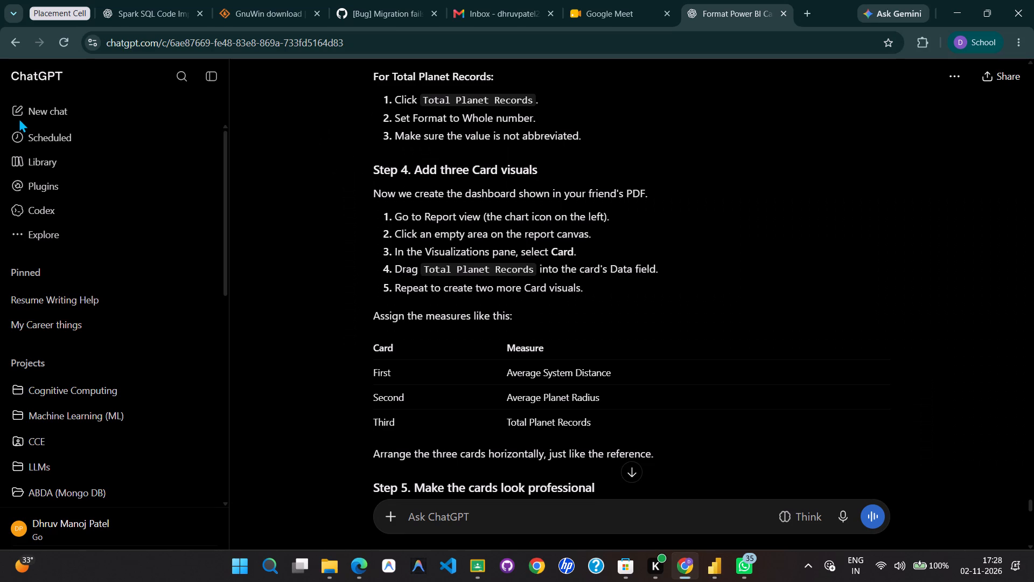
{"action": "key", "text": "alt+Tab"}
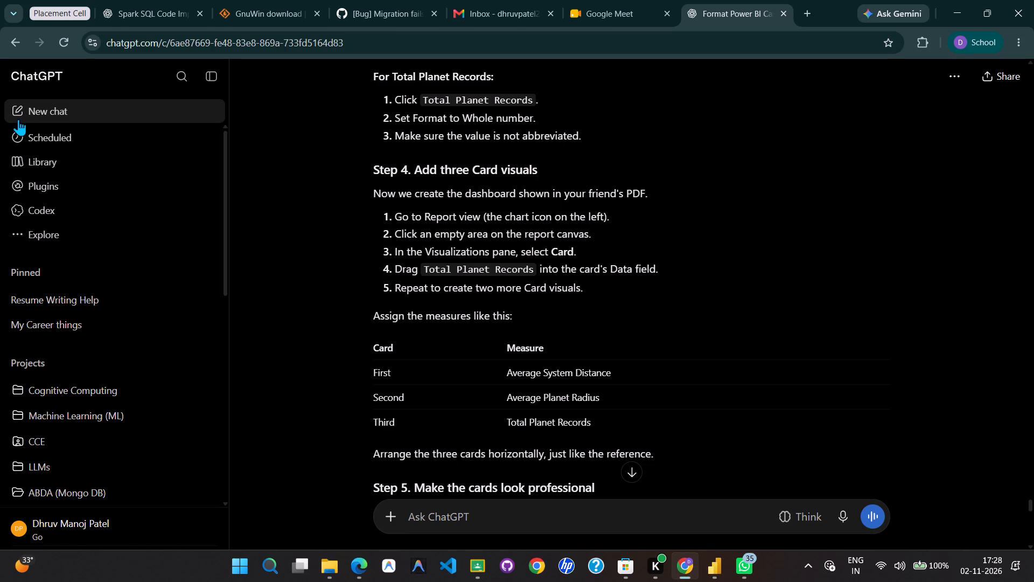
{"action": "left_click", "coordinate": [218, 213]}
{"action": "key", "text": "alt+Tab"}
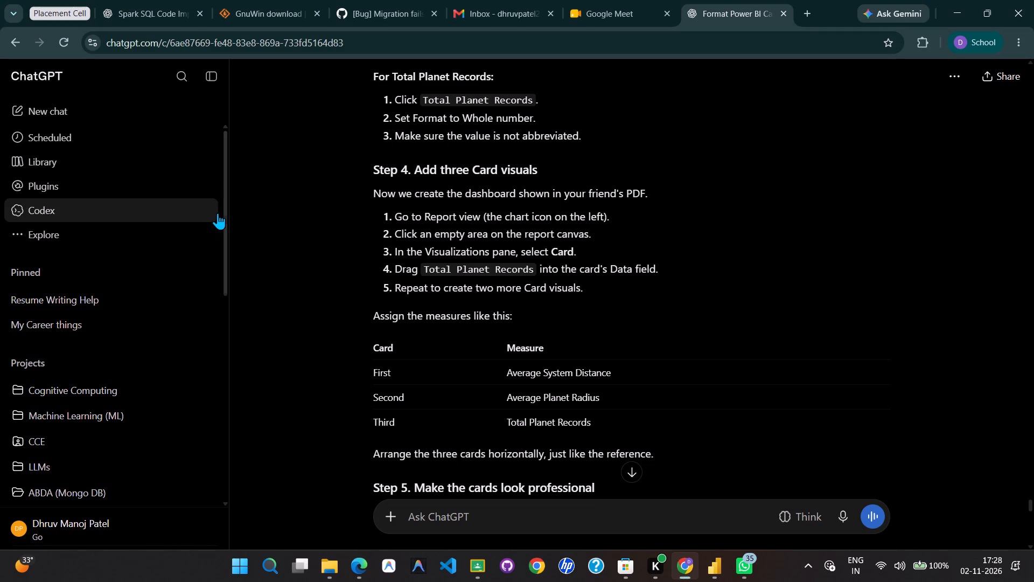
{"action": "key", "text": "alt+Tab"}
{"action": "key", "text": "alt+Tab"}
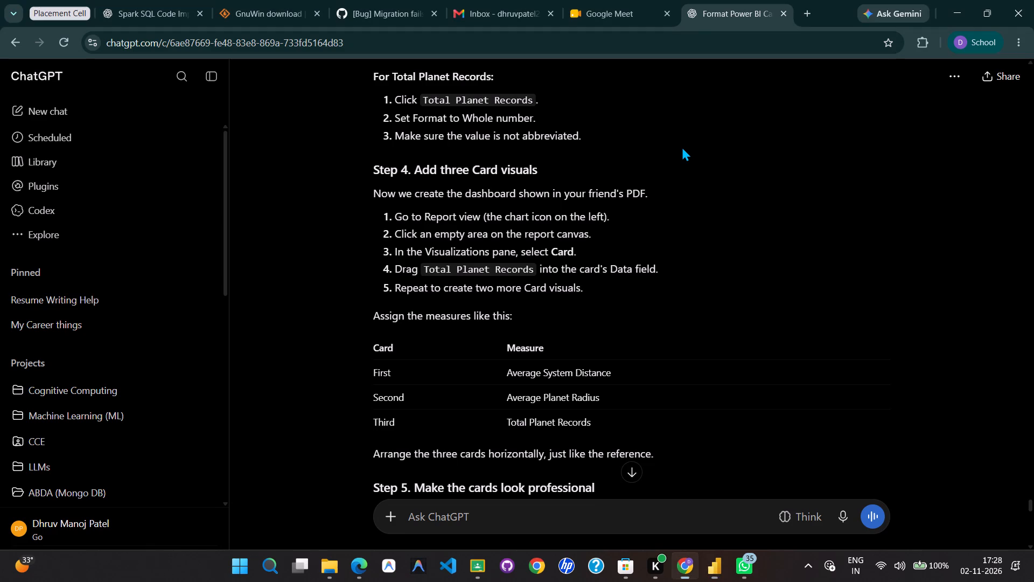
Add a Card visual to the Power BI report page and assign the Total Planet Records measure to it.
{"action": "key", "text": "alt+Tab"}
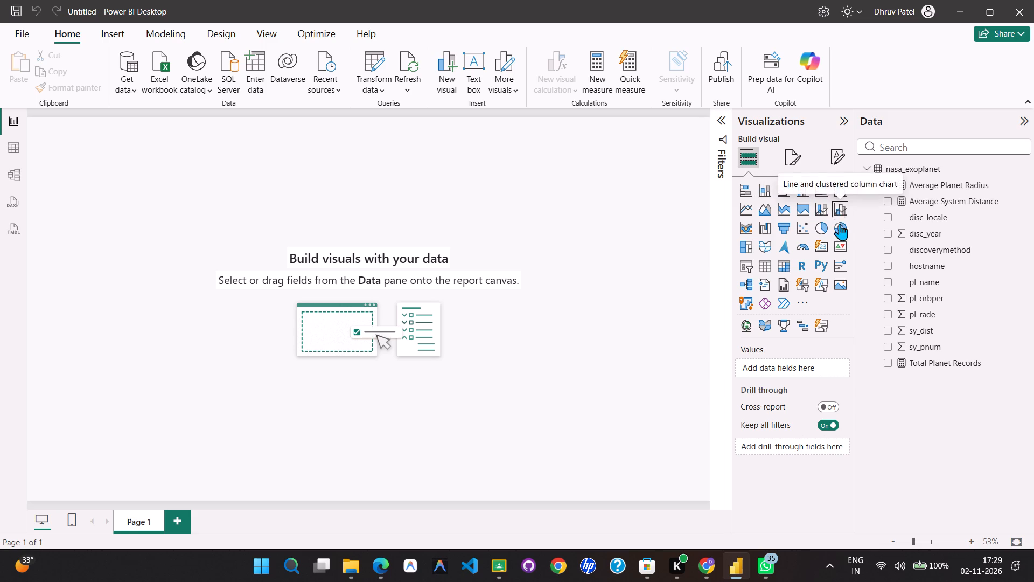
{"action": "left_click", "coordinate": [821, 246]}
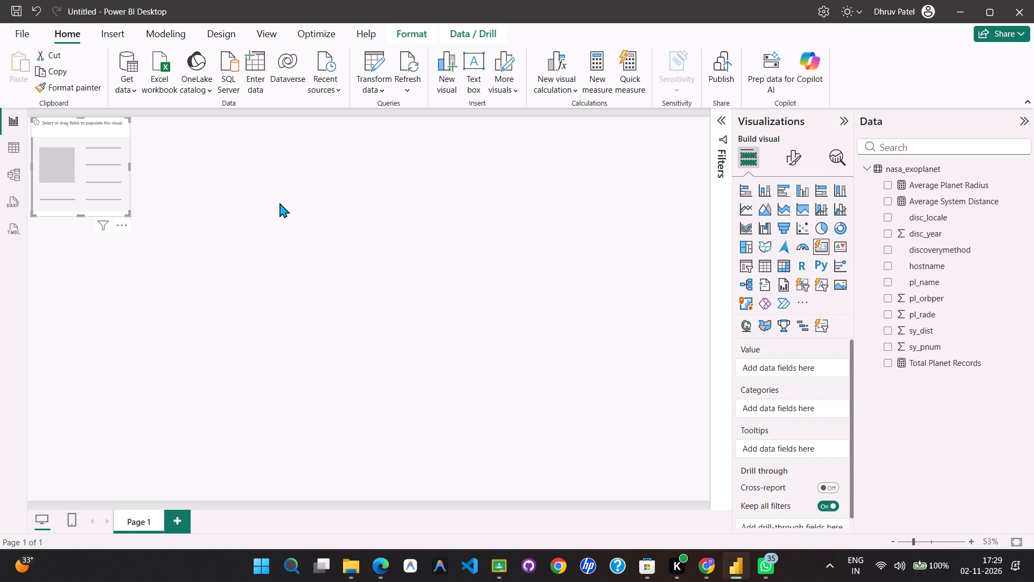
{"action": "key", "text": "alt+Tab"}
{"action": "key", "text": "alt+Tab"}
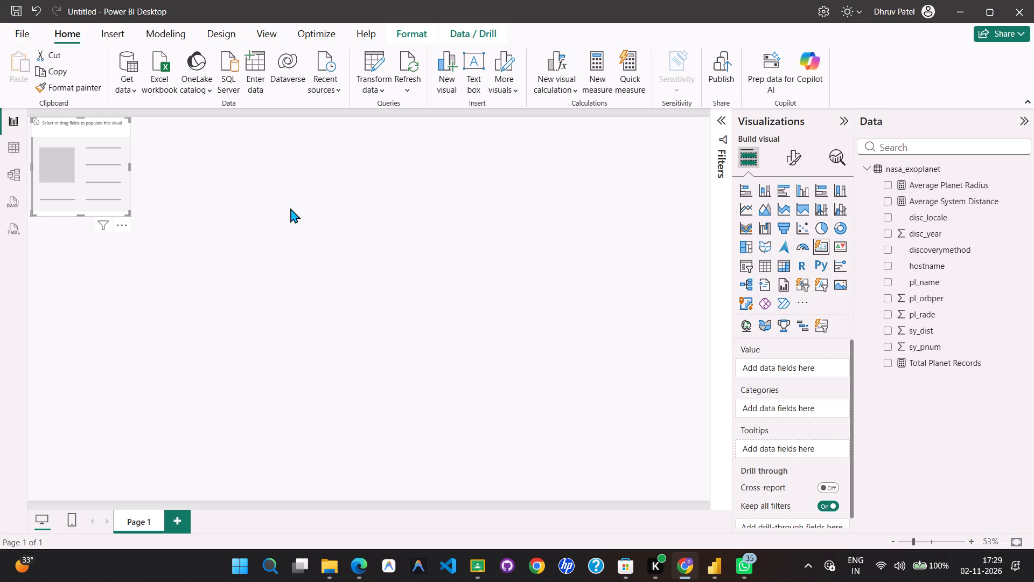
{"action": "key", "text": "alt+Tab"}
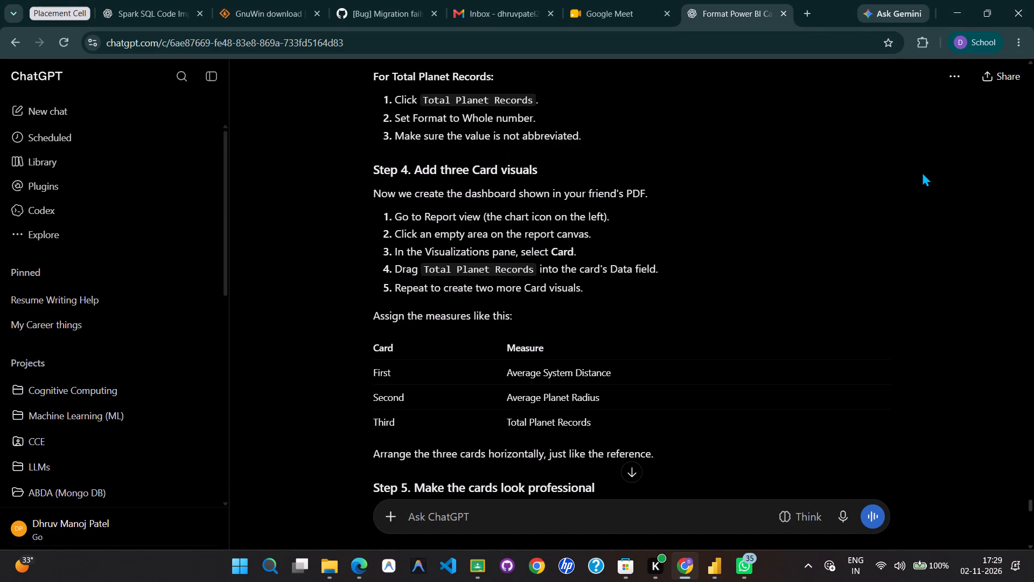
{"action": "key", "text": "alt+Tab"}
{"action": "left_click_drag", "start_coordinate": [944, 364], "coordinate": [938, 361]}
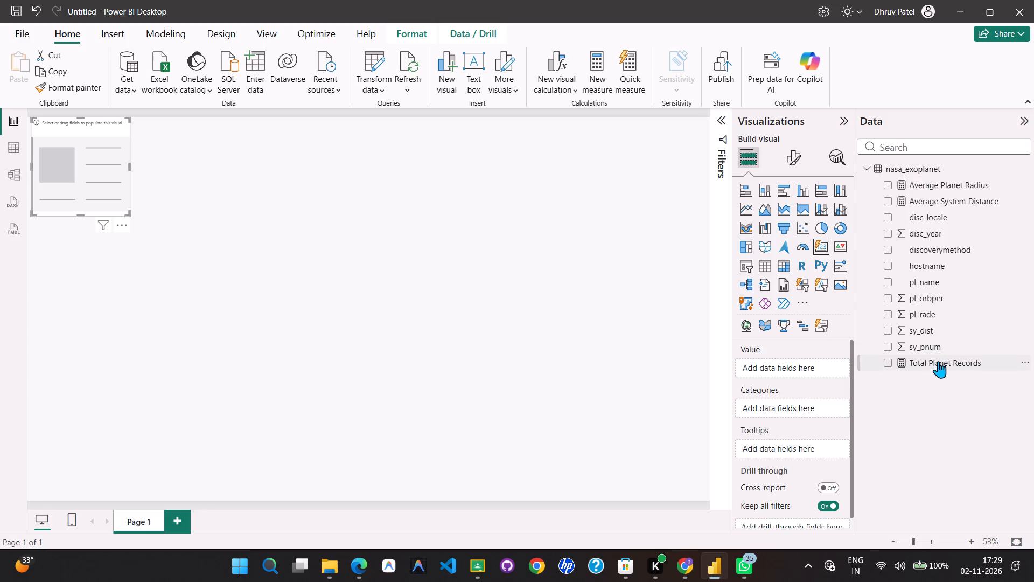
{"action": "left_click_drag", "start_coordinate": [938, 361], "coordinate": [83, 161]}
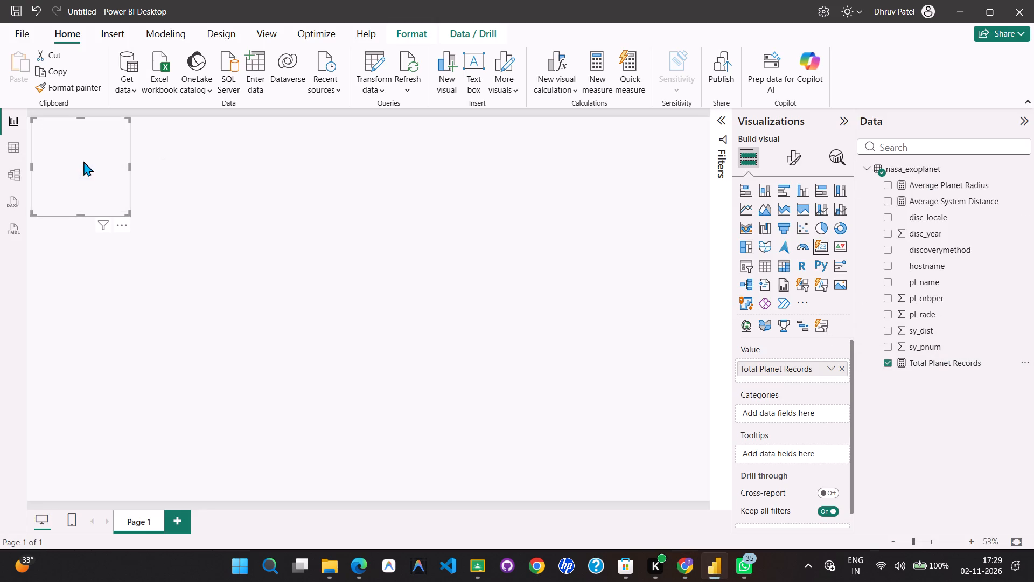
Enlarge the Total Planet Records card into a tall rectangle about a quarter of the page wide and two thirds high.
{"action": "left_click_drag", "start_coordinate": [129, 213], "coordinate": [215, 312]}
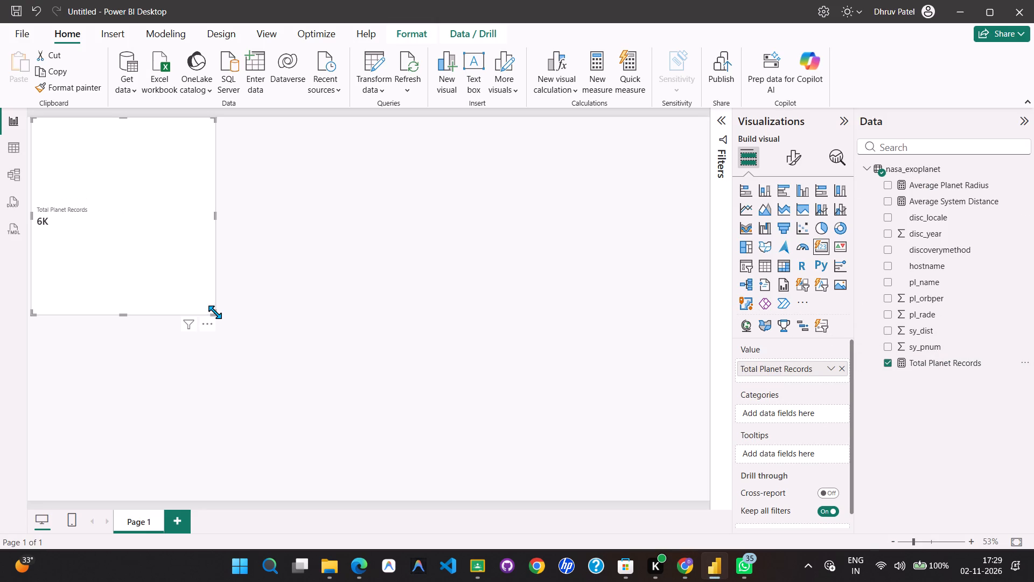
{"action": "left_click_drag", "start_coordinate": [212, 313], "coordinate": [173, 371]}
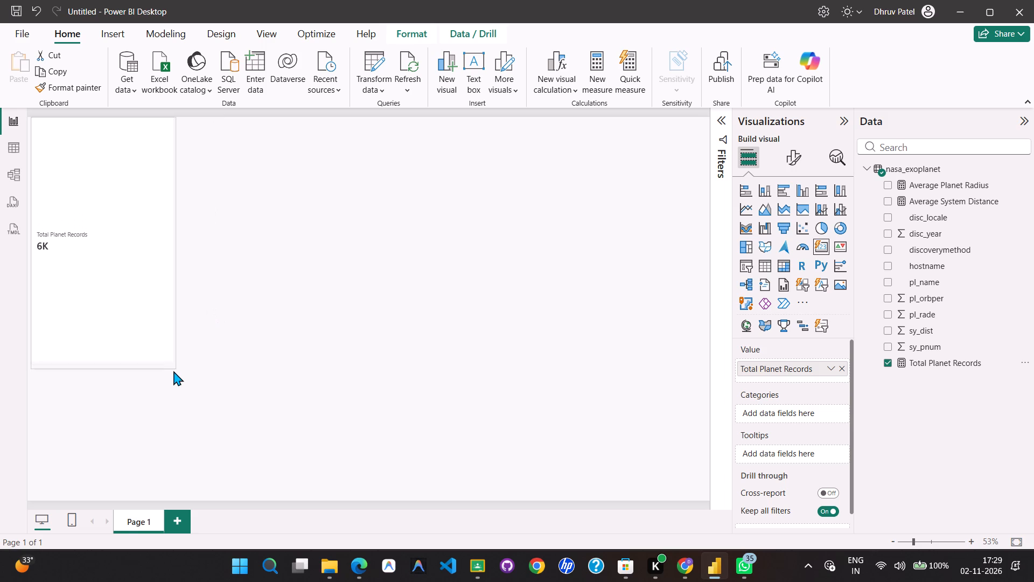
{"action": "left_click_drag", "start_coordinate": [173, 371], "coordinate": [190, 373]}
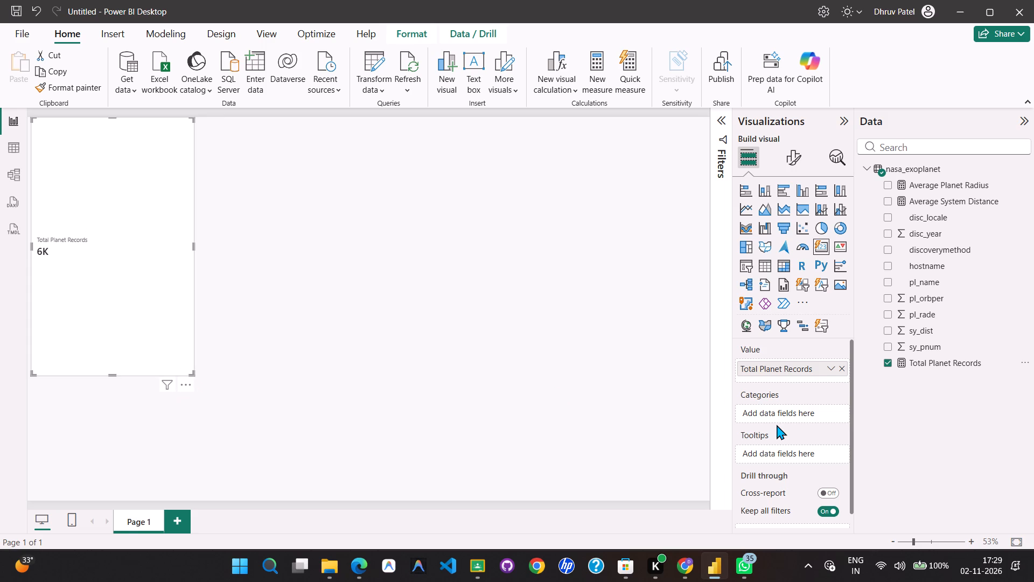
{"action": "scroll", "coordinate": [778, 425], "scroll_direction": "down", "scroll_amount": 4}
Add a second, empty Card visual and place it directly beside the Total Planet Records card, matching its height and slightly wider.
{"action": "key", "text": "alt+Tab"}
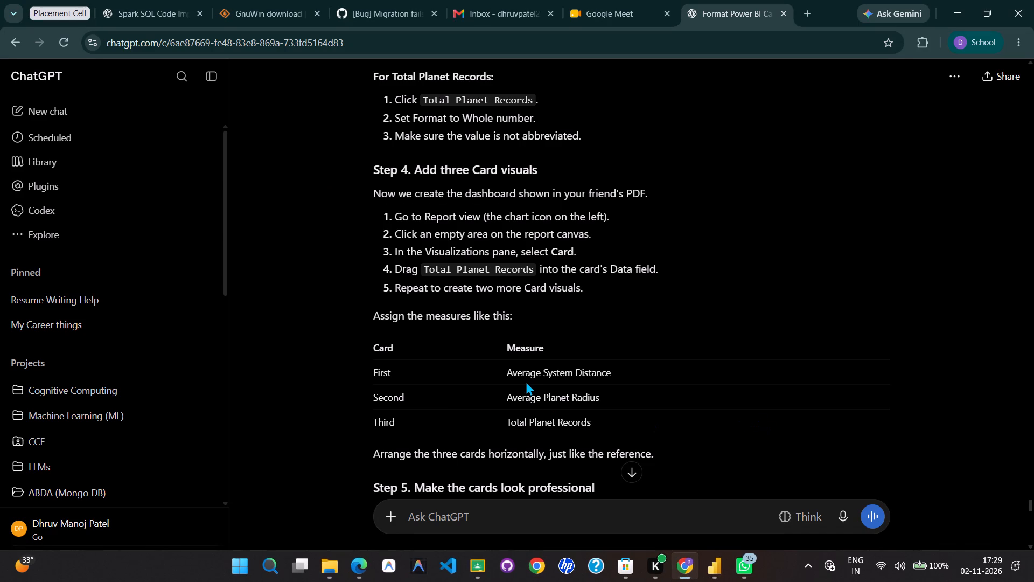
{"action": "key", "text": "alt+Tab"}
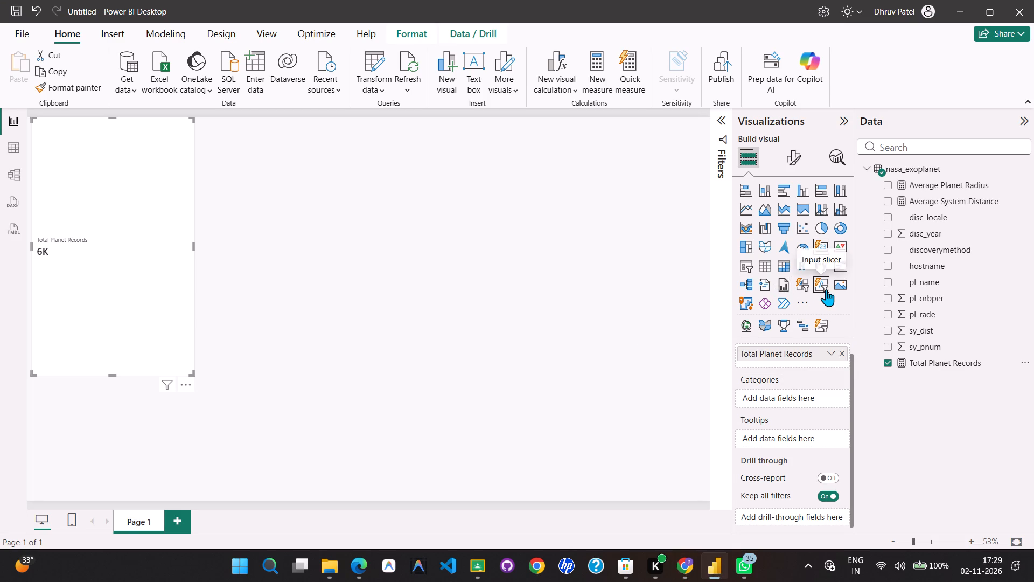
{"action": "left_click", "coordinate": [823, 255]}
{"action": "left_click", "coordinate": [823, 252]}
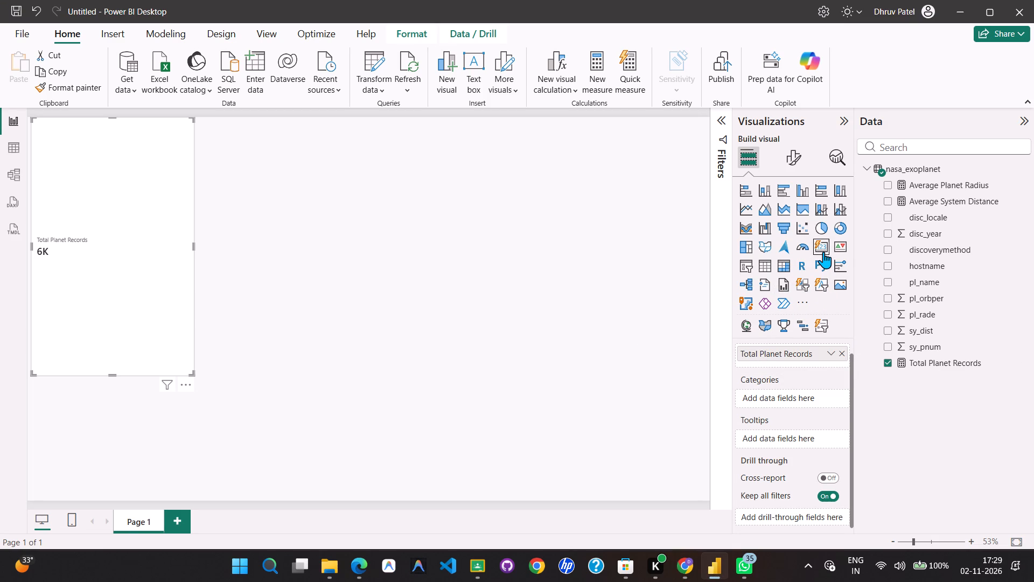
{"action": "left_click", "coordinate": [512, 288]}
{"action": "left_click", "coordinate": [825, 244]}
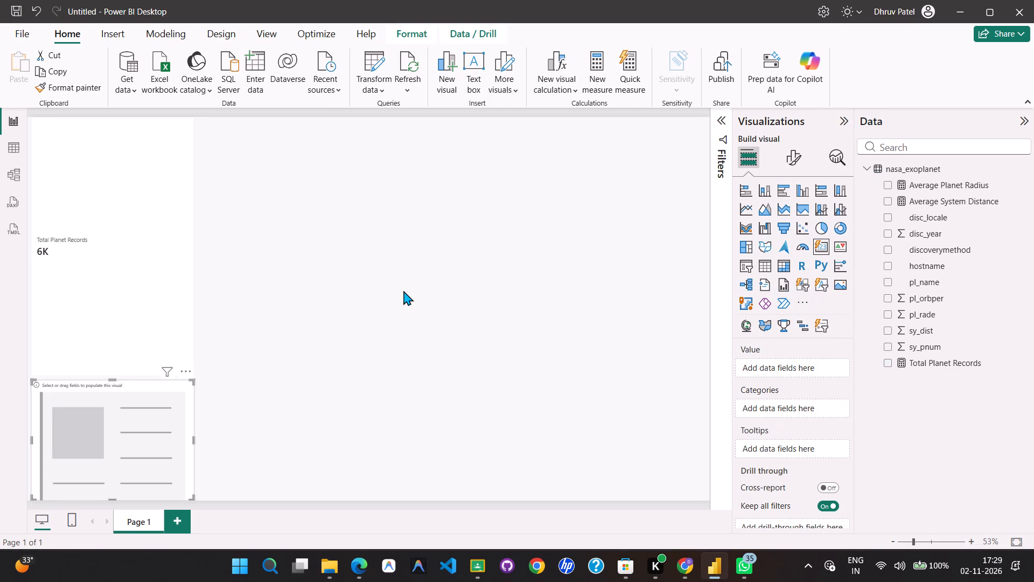
{"action": "left_click", "coordinate": [387, 294]}
{"action": "left_click_drag", "start_coordinate": [106, 431], "coordinate": [216, 369]}
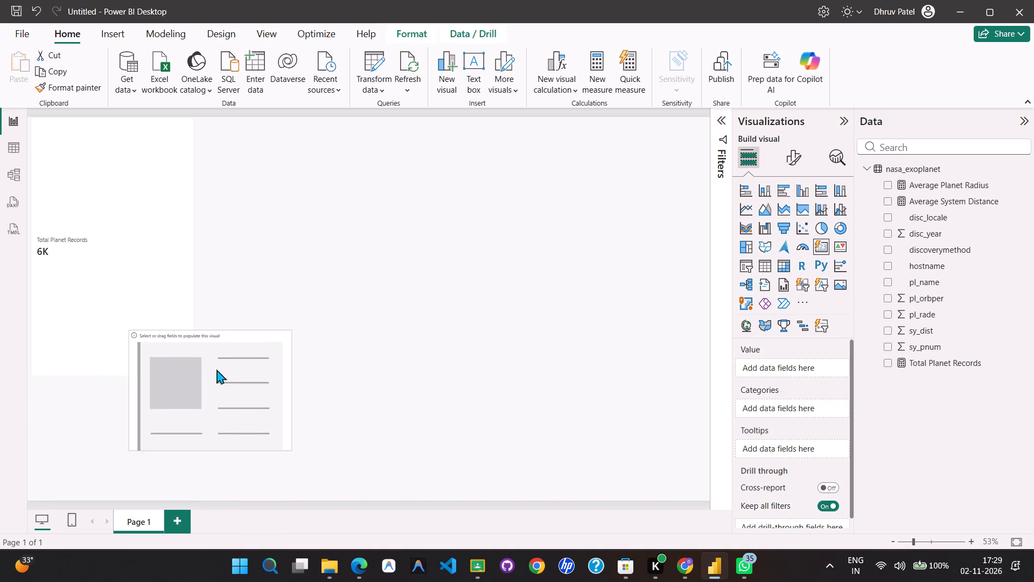
{"action": "left_click_drag", "start_coordinate": [216, 369], "coordinate": [269, 244]}
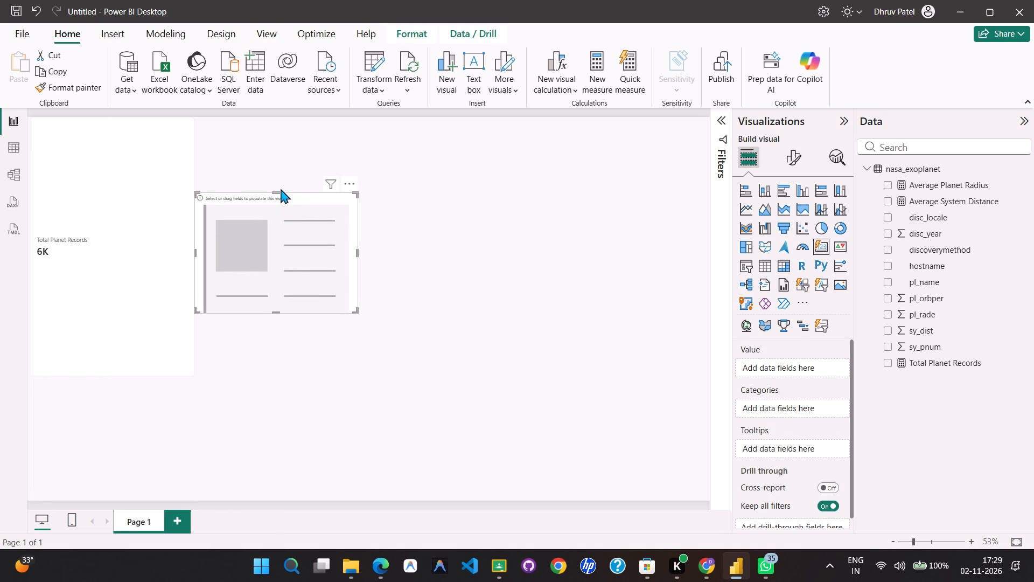
{"action": "left_click_drag", "start_coordinate": [275, 193], "coordinate": [277, 114]}
{"action": "left_click_drag", "start_coordinate": [273, 312], "coordinate": [273, 370]}
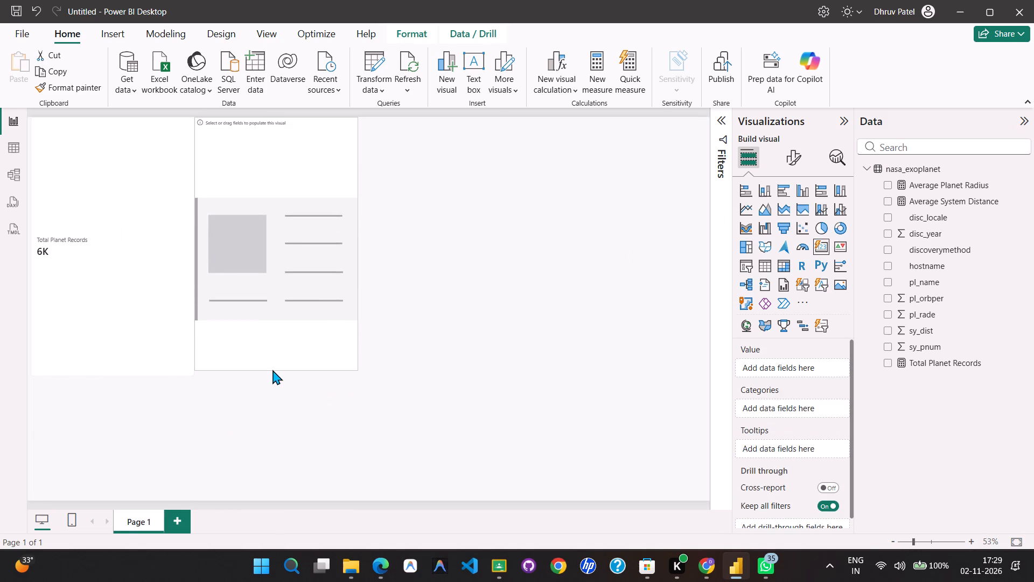
{"action": "left_click_drag", "start_coordinate": [273, 370], "coordinate": [271, 376]}
{"action": "left_click_drag", "start_coordinate": [356, 249], "coordinate": [367, 246]}
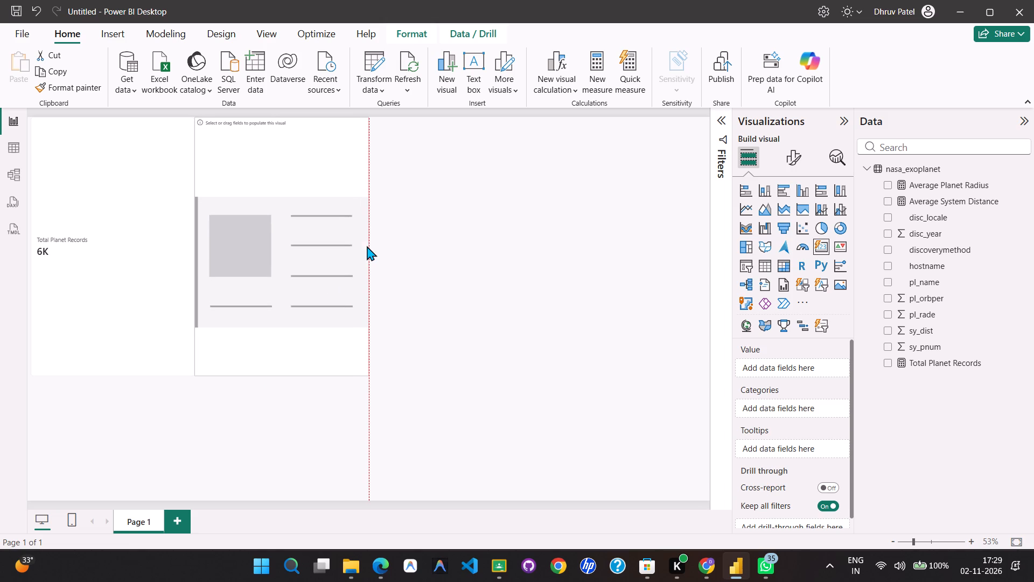
{"action": "left_click_drag", "start_coordinate": [367, 246], "coordinate": [372, 246]}
Add a third, empty Card visual and align it directly beside the second card, matching that card's height and width.
{"action": "left_click", "coordinate": [457, 300]}
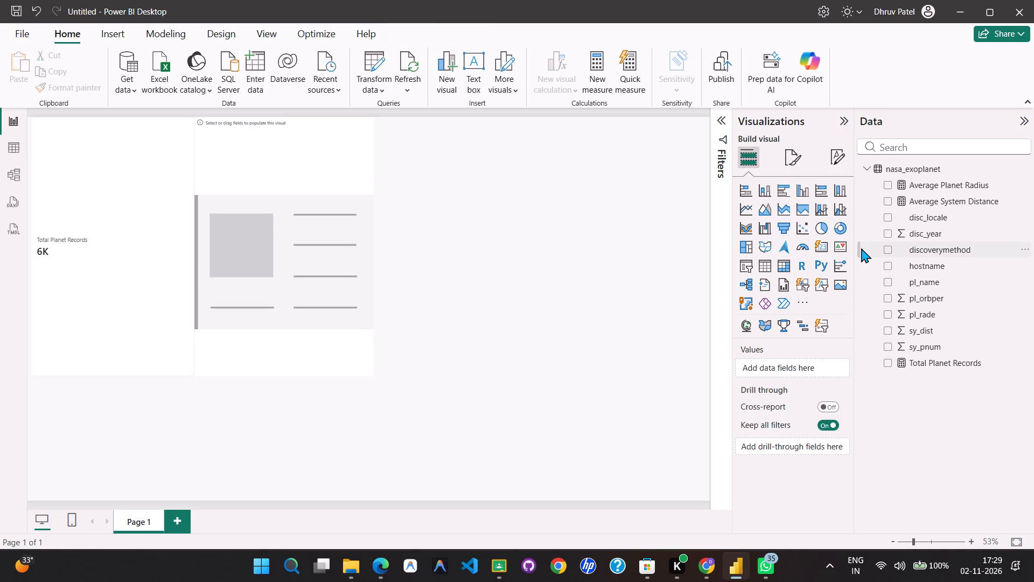
{"action": "left_click_drag", "start_coordinate": [825, 248], "coordinate": [393, 267]}
{"action": "left_click", "coordinate": [826, 249]}
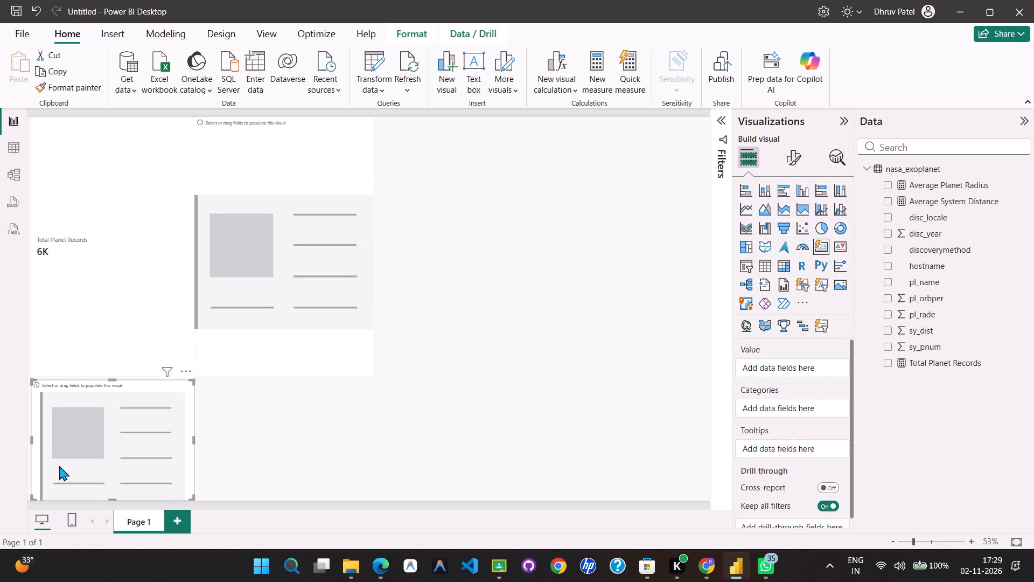
{"action": "left_click_drag", "start_coordinate": [88, 452], "coordinate": [433, 261]}
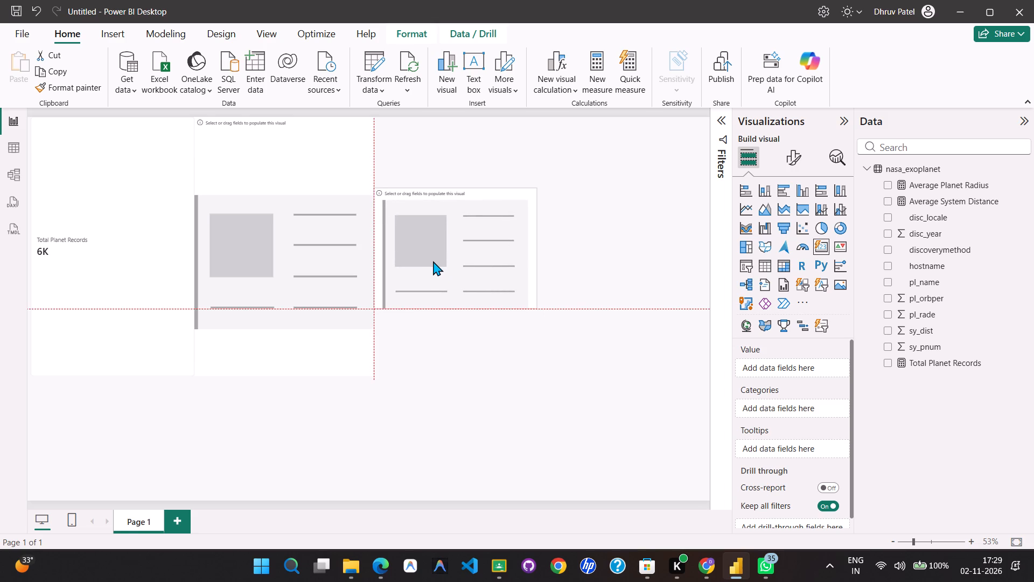
{"action": "left_click_drag", "start_coordinate": [433, 261], "coordinate": [434, 321]}
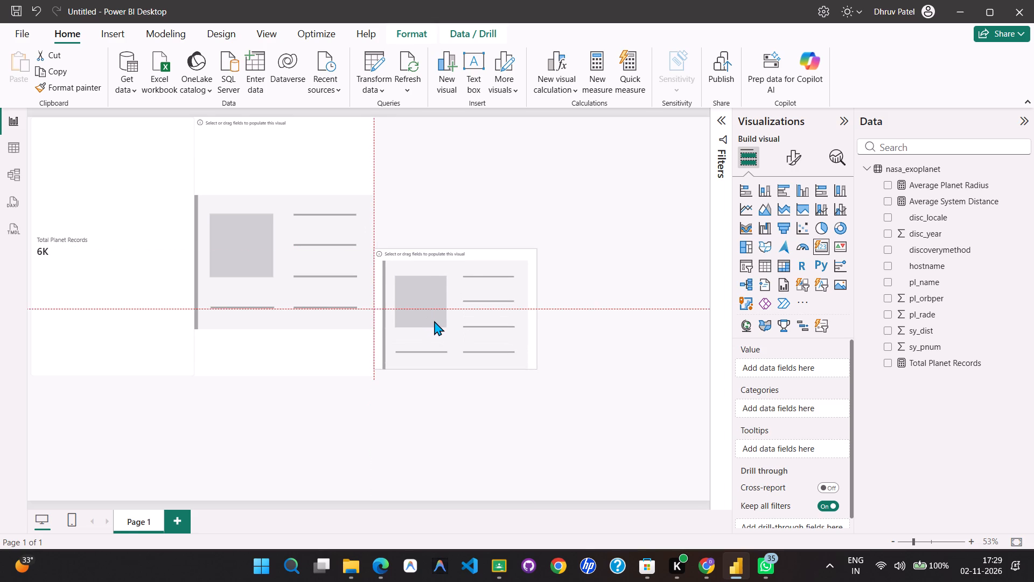
{"action": "left_click_drag", "start_coordinate": [434, 321], "coordinate": [435, 327]}
{"action": "left_click_drag", "start_coordinate": [454, 256], "coordinate": [454, 196]}
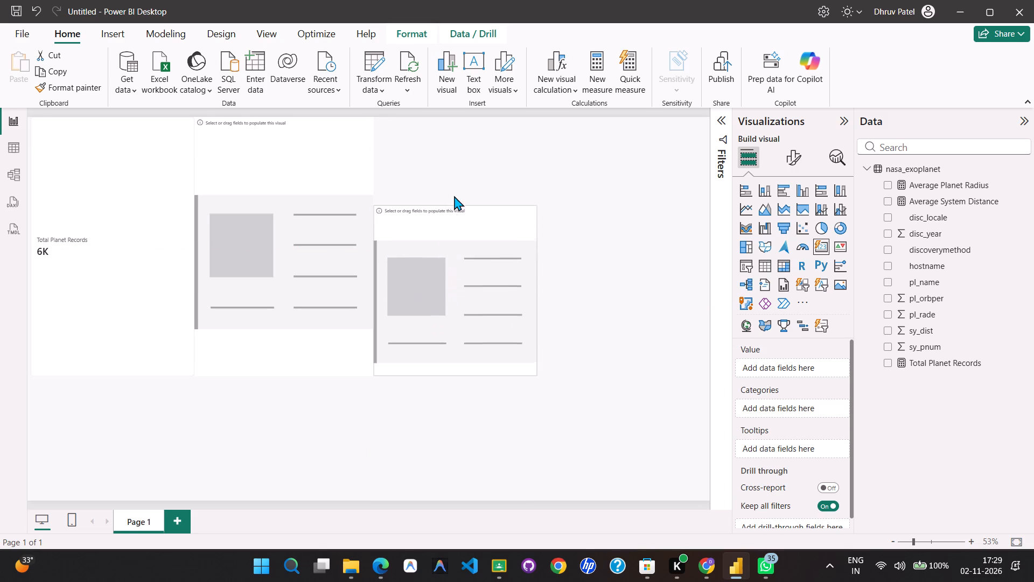
{"action": "left_click_drag", "start_coordinate": [454, 196], "coordinate": [451, 118]}
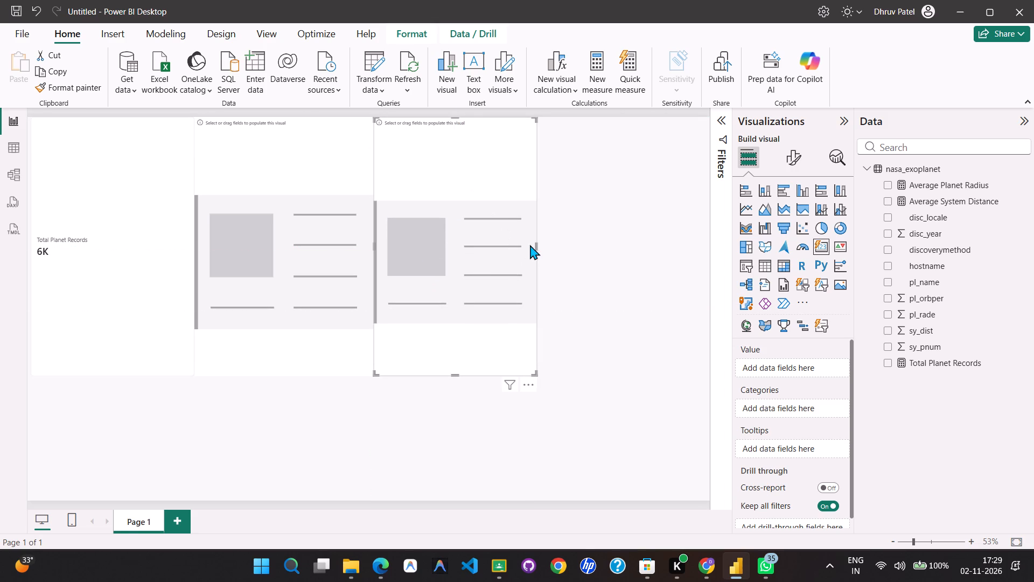
{"action": "left_click_drag", "start_coordinate": [535, 245], "coordinate": [553, 250]}
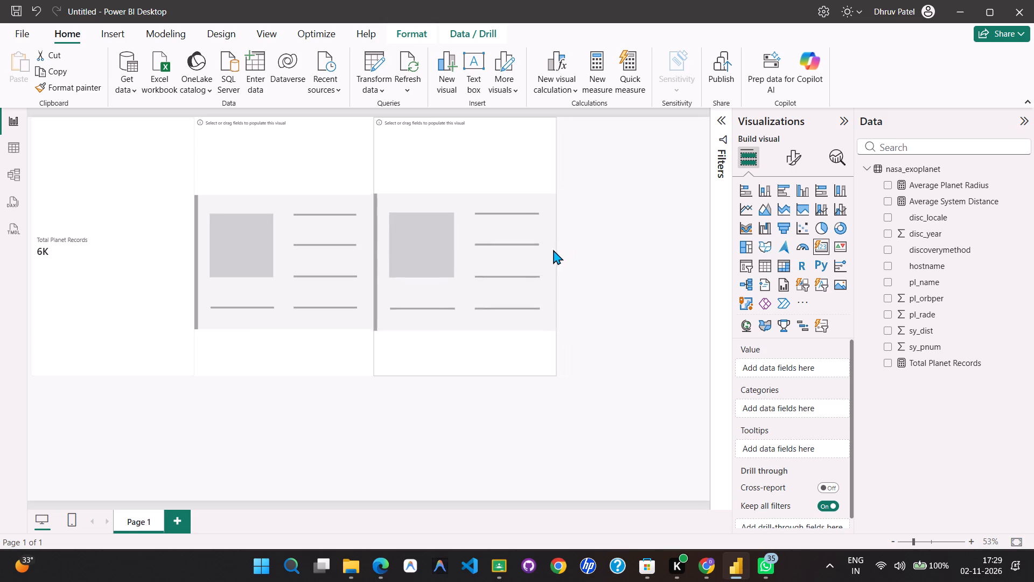
{"action": "left_click_drag", "start_coordinate": [553, 250], "coordinate": [551, 250]}
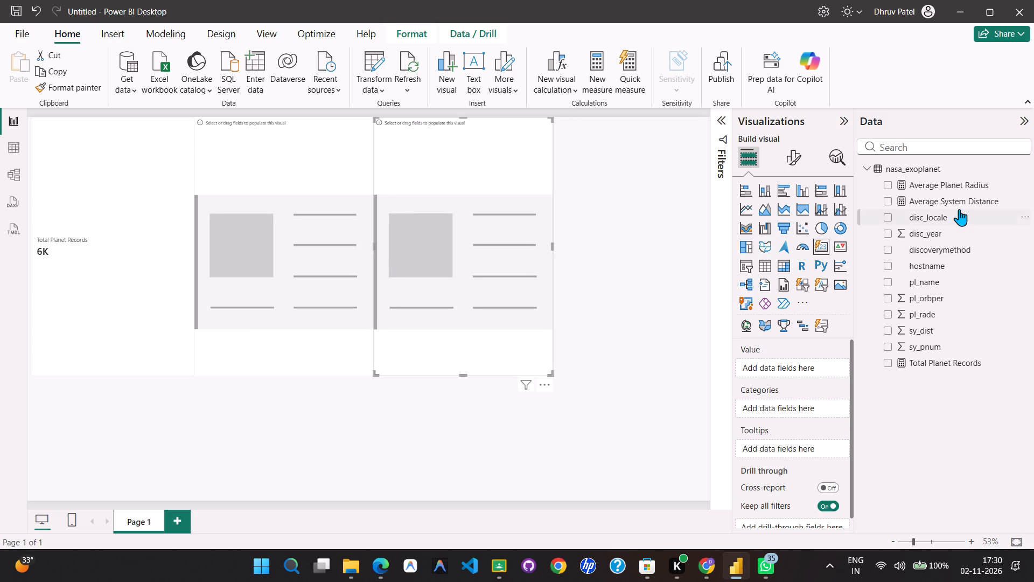
Check ChatGPT's card assignments and assign the Average System Distance measure to the second, middle card in Power BI.
{"action": "key", "text": "alt+Tab"}
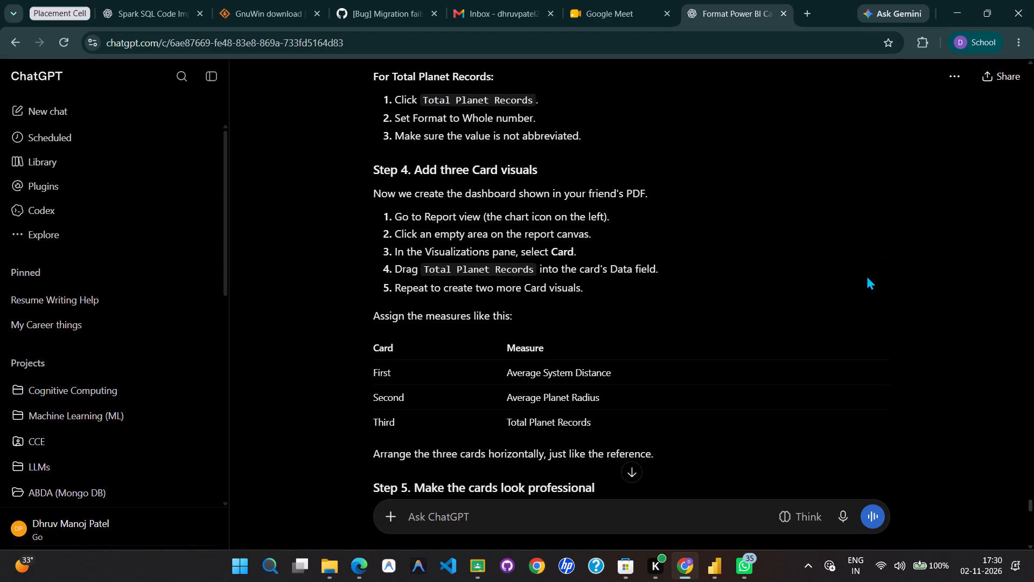
{"action": "key", "text": "alt+Tab"}
{"action": "key", "text": "alt+Tab"}
{"action": "key", "text": "alt+Tab"}
{"action": "left_click_drag", "start_coordinate": [948, 204], "coordinate": [281, 263]}
Assign the Average Planet Radius measure to the third, still empty card.
{"action": "key", "text": "alt+Tab"}
{"action": "key", "text": "alt+Tab"}
{"action": "left_click_drag", "start_coordinate": [956, 184], "coordinate": [904, 194]}
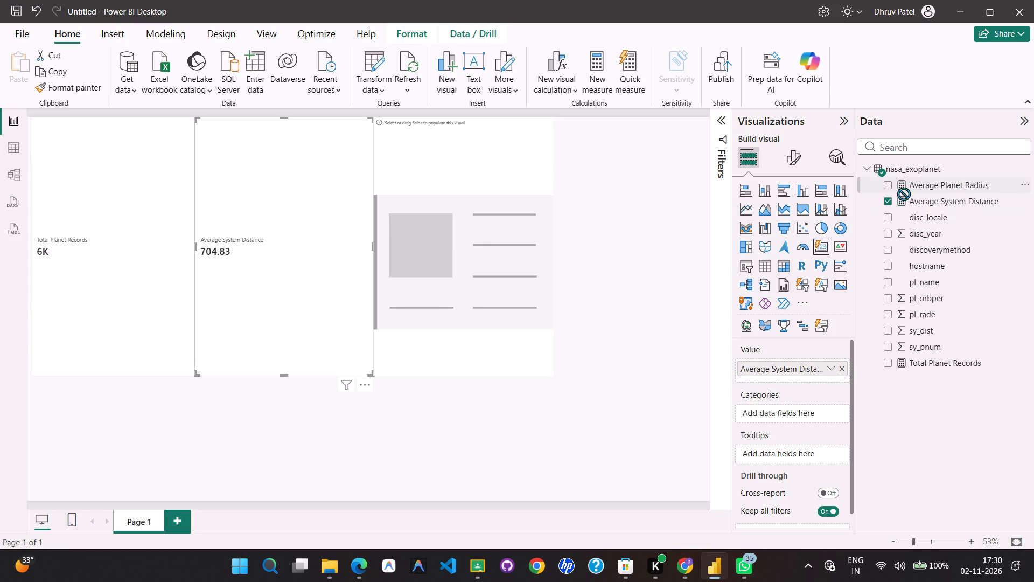
{"action": "left_click_drag", "start_coordinate": [904, 194], "coordinate": [469, 250]}
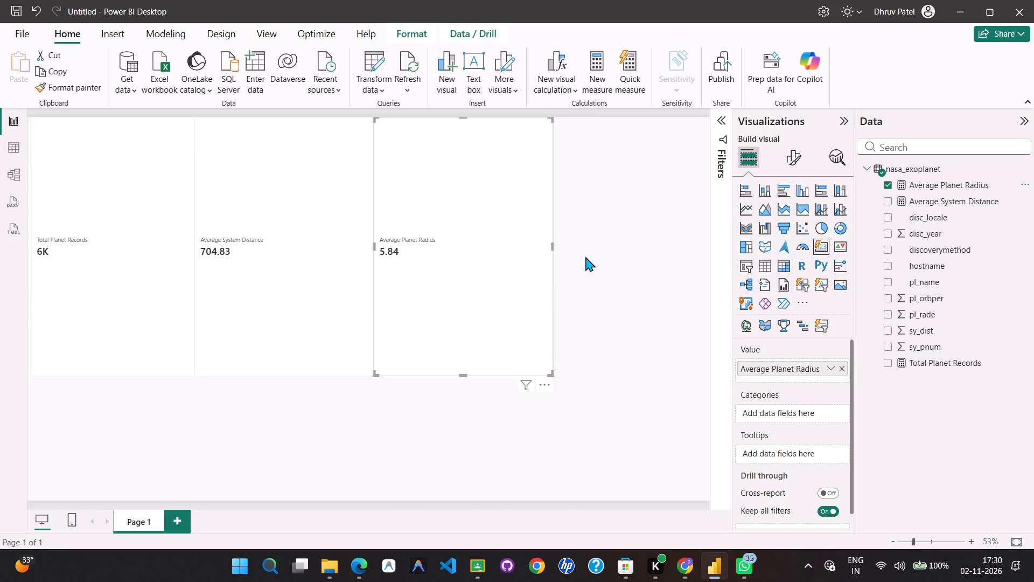
Examine ChatGPT's Step 5 for the recommended card formatting settings.
{"action": "key", "text": "alt+Tab"}
{"action": "scroll", "coordinate": [534, 323], "scroll_direction": "down", "scroll_amount": 2}
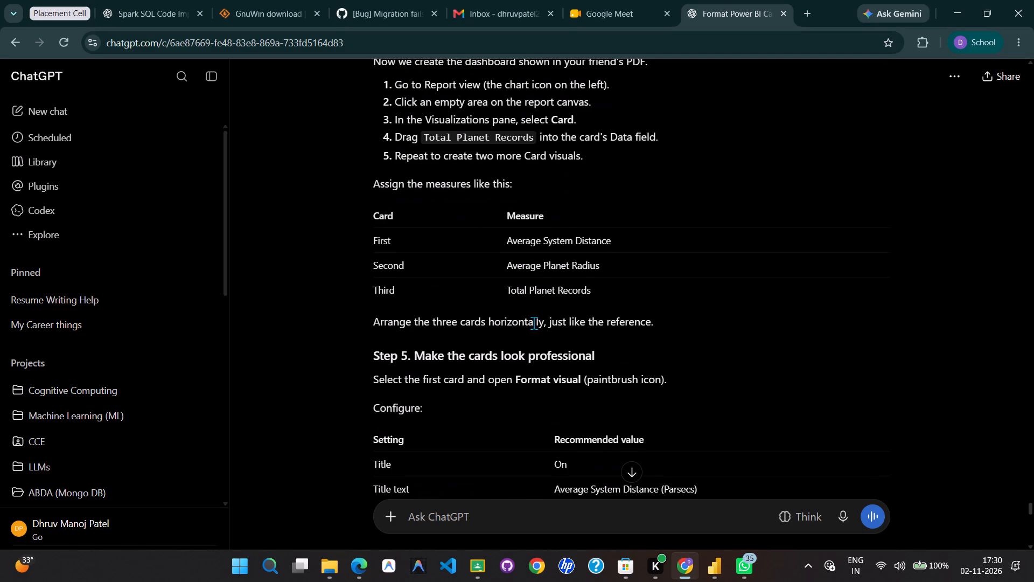
{"action": "scroll", "coordinate": [534, 323], "scroll_direction": "down", "scroll_amount": 2}
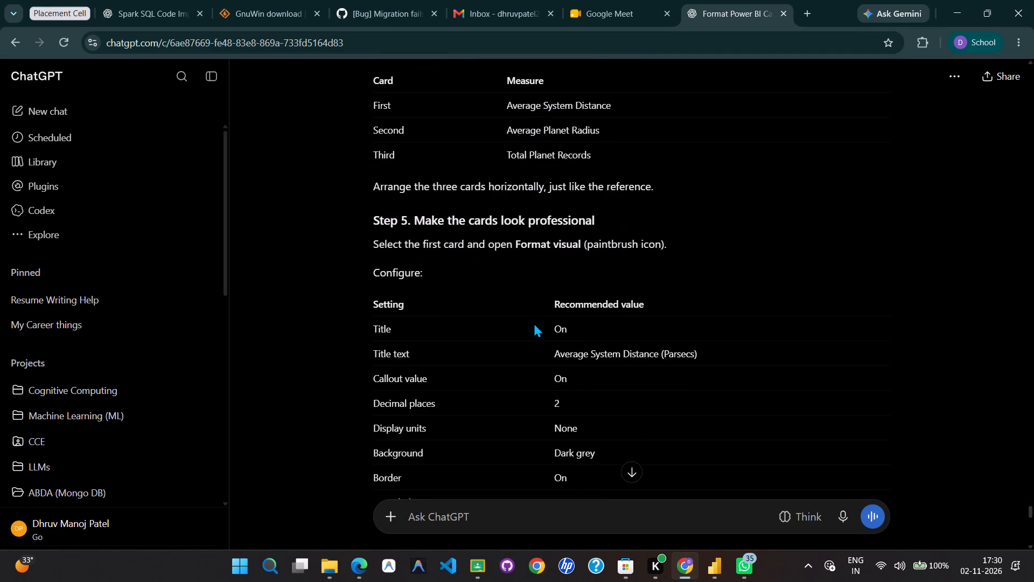
{"action": "key", "text": "alt+Tab"}
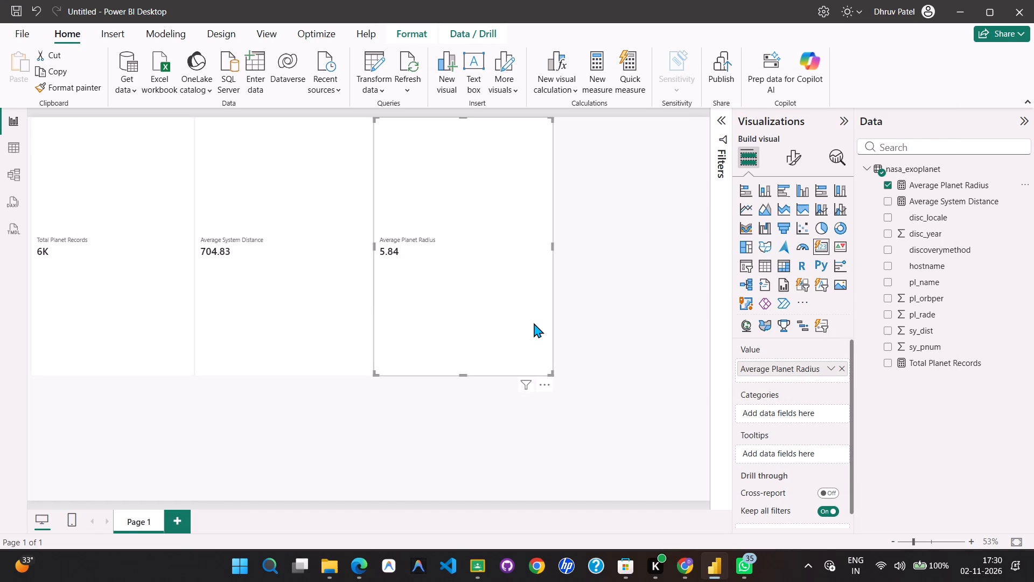
{"action": "key", "text": "alt+Tab"}
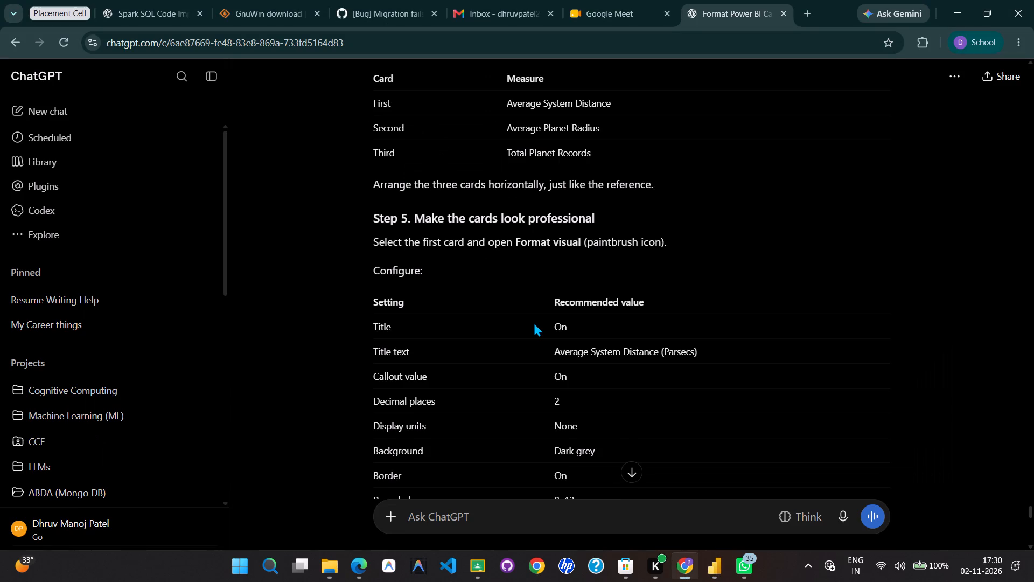
{"action": "key", "text": "alt+Tab"}
Turn on the title in the general formatting options of the Average Planet Radius card, checking ChatGPT's Step 5 instructions.
{"action": "left_click", "coordinate": [797, 158]}
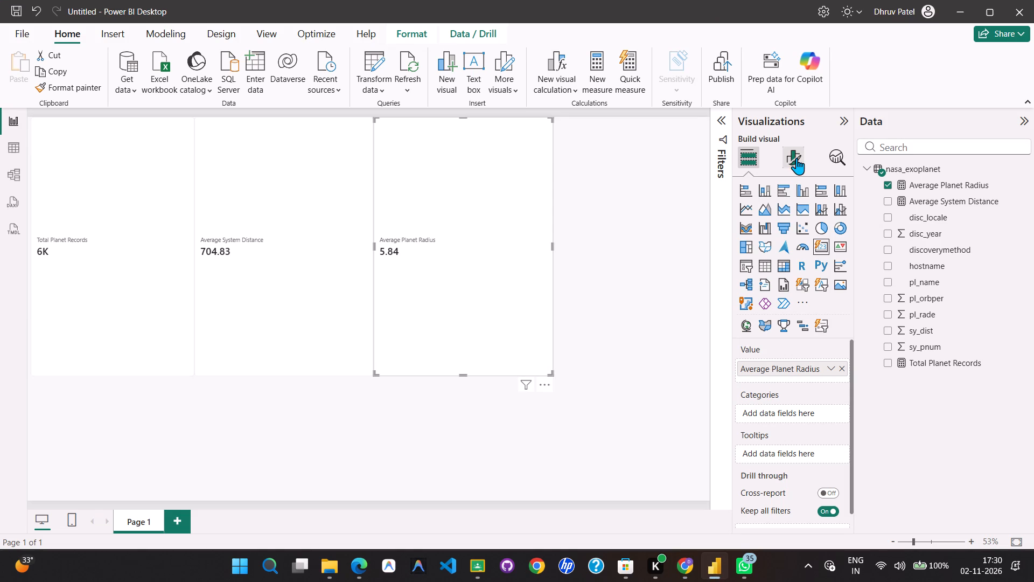
{"action": "key", "text": "alt+Tab"}
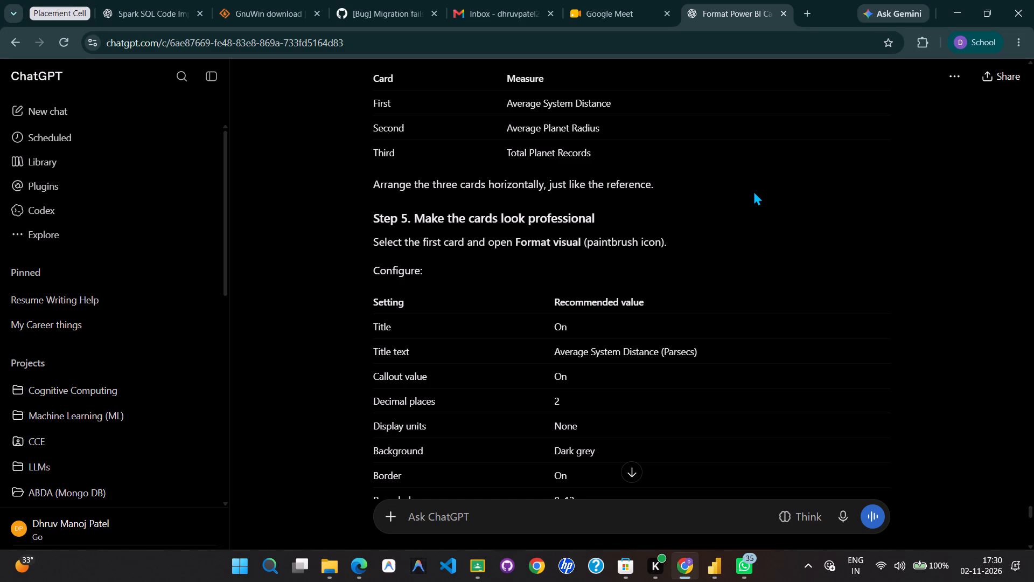
{"action": "key", "text": "alt+Tab"}
{"action": "key", "text": "alt+Tab"}
{"action": "key", "text": "alt+Tab"}
{"action": "key", "text": "alt+Tab"}
{"action": "key", "text": "alt+Tab"}
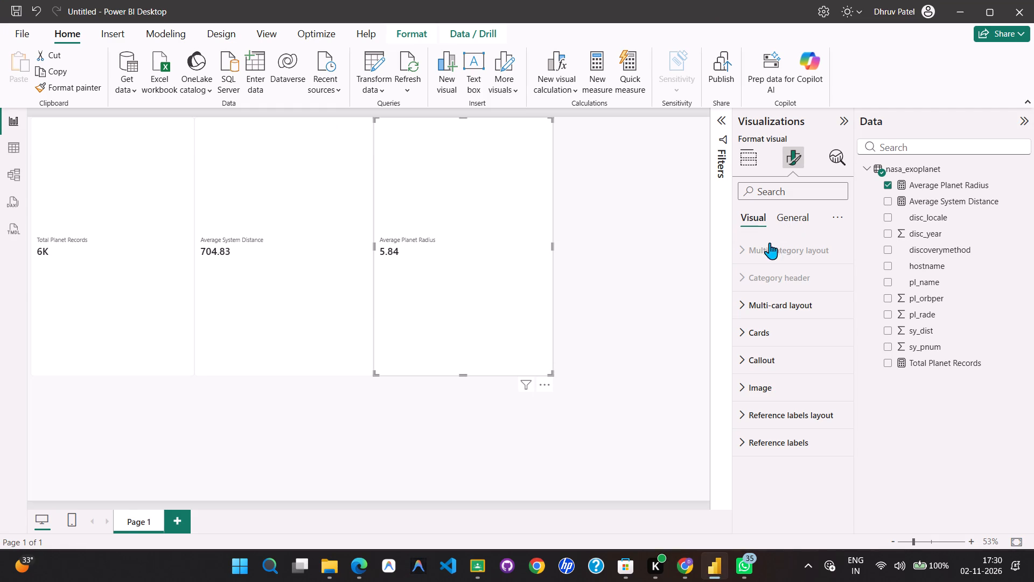
{"action": "left_click", "coordinate": [770, 244]}
{"action": "left_click", "coordinate": [781, 220]}
{"action": "left_click", "coordinate": [839, 272]}
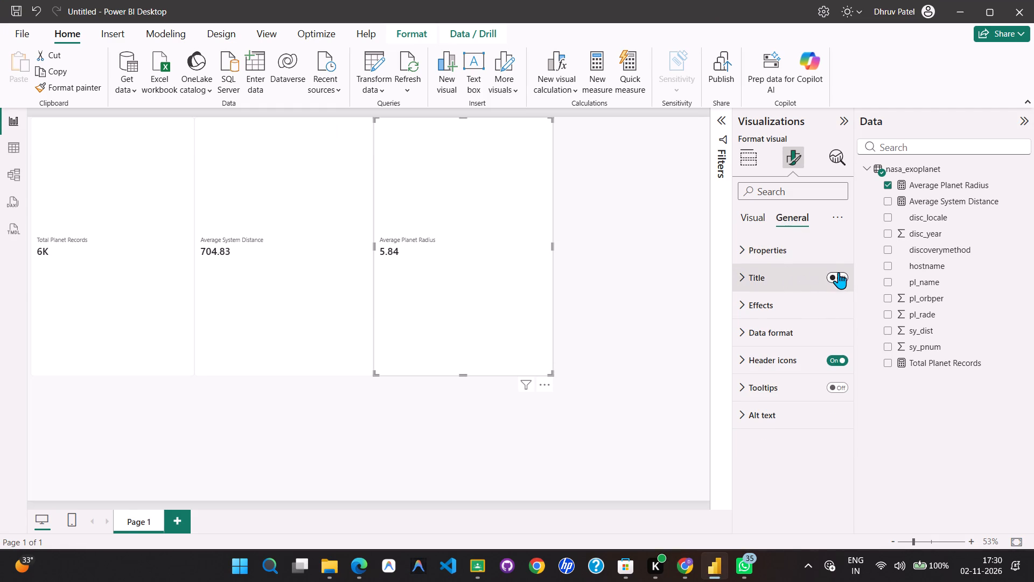
Set the title text of the third card to "Average Planet Radius".
{"action": "key", "text": "alt+Tab"}
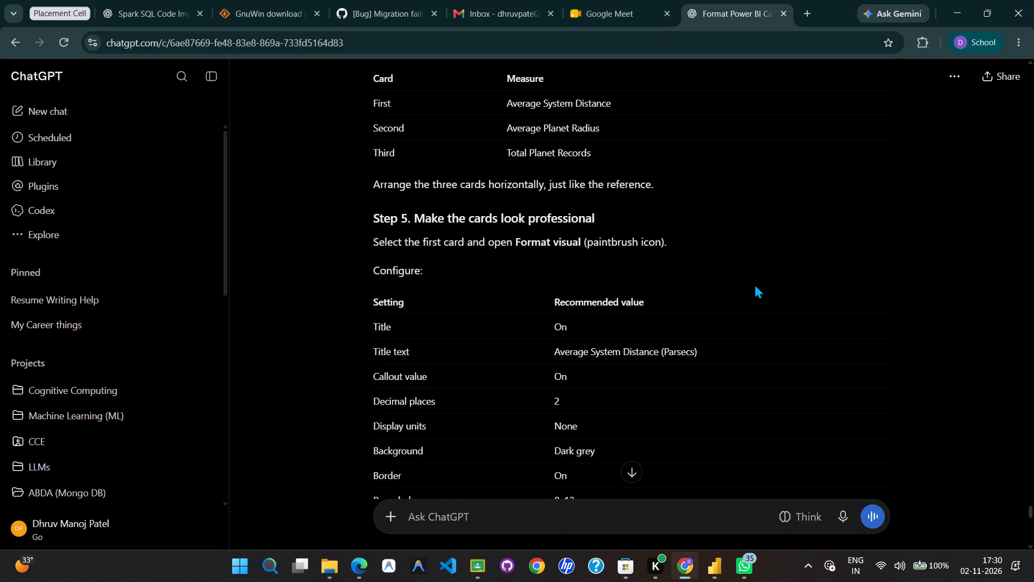
{"action": "key", "text": "alt+Tab"}
{"action": "left_click", "coordinate": [741, 276]}
{"action": "key", "text": "alt+Tab"}
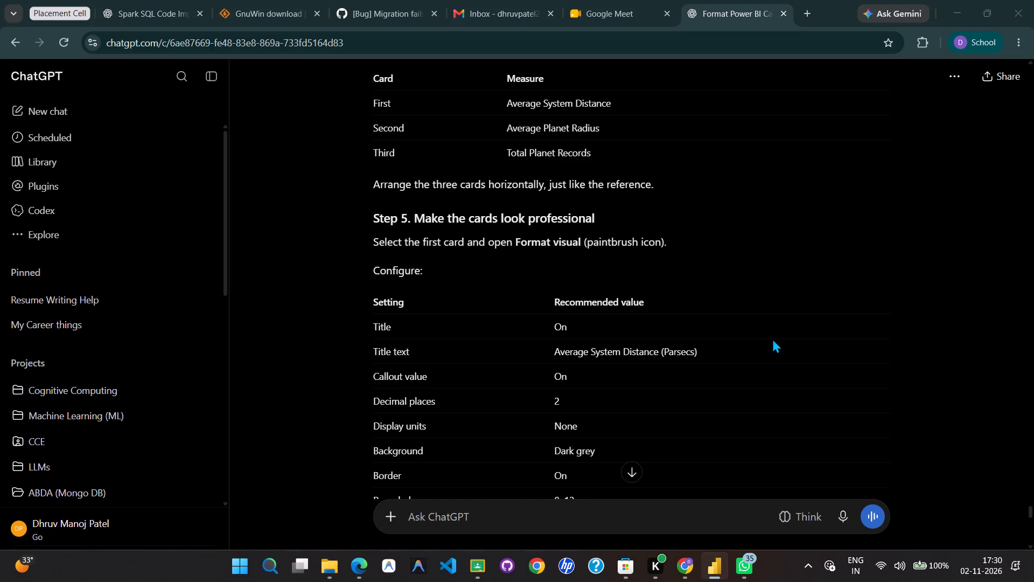
{"action": "key", "text": "alt+Tab"}
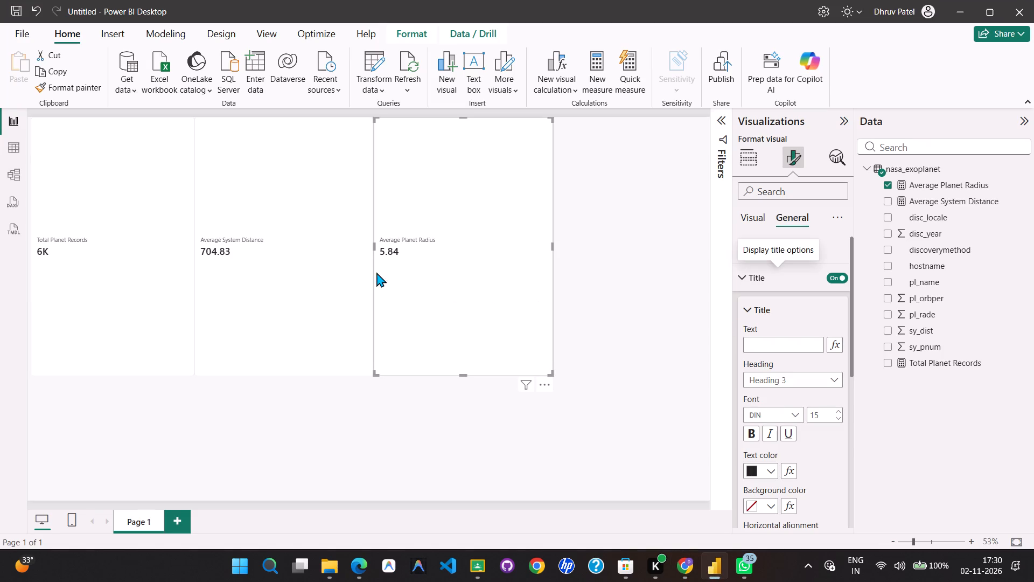
{"action": "left_click", "coordinate": [417, 236]}
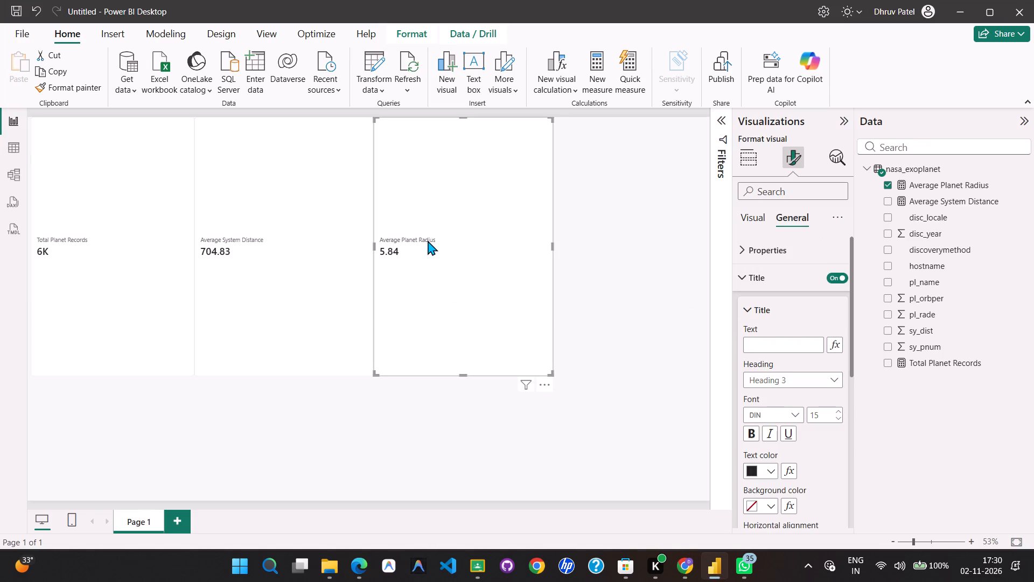
{"action": "left_click", "coordinate": [769, 345]}
{"action": "double_click", "coordinate": [432, 242]}
{"action": "left_click", "coordinate": [761, 351]}
{"action": "key", "text": "shift+a"}
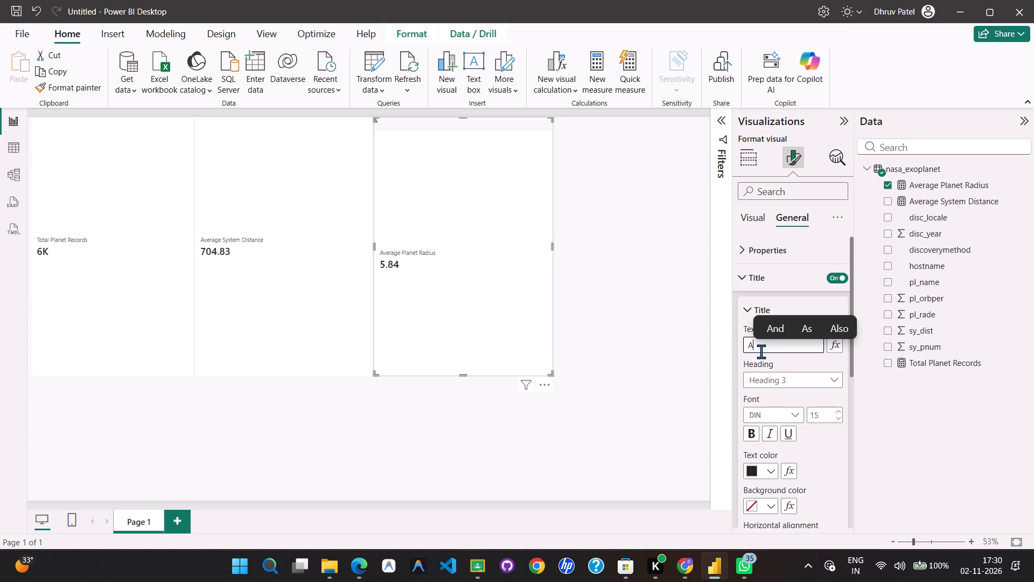
{"action": "type", "text": "verage"}
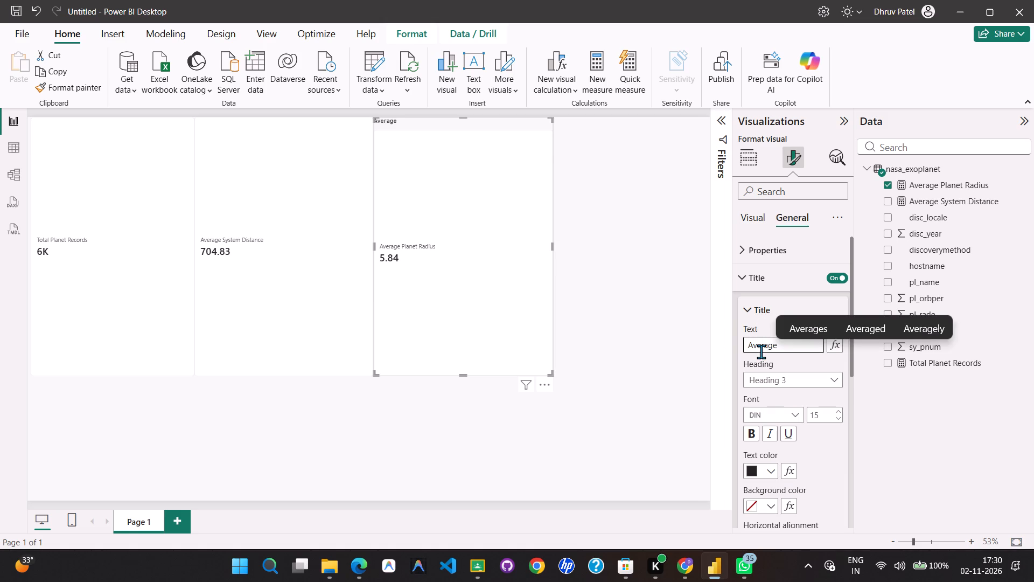
{"action": "key", "text": "space"}
{"action": "type", "text": "Planet Radius"}
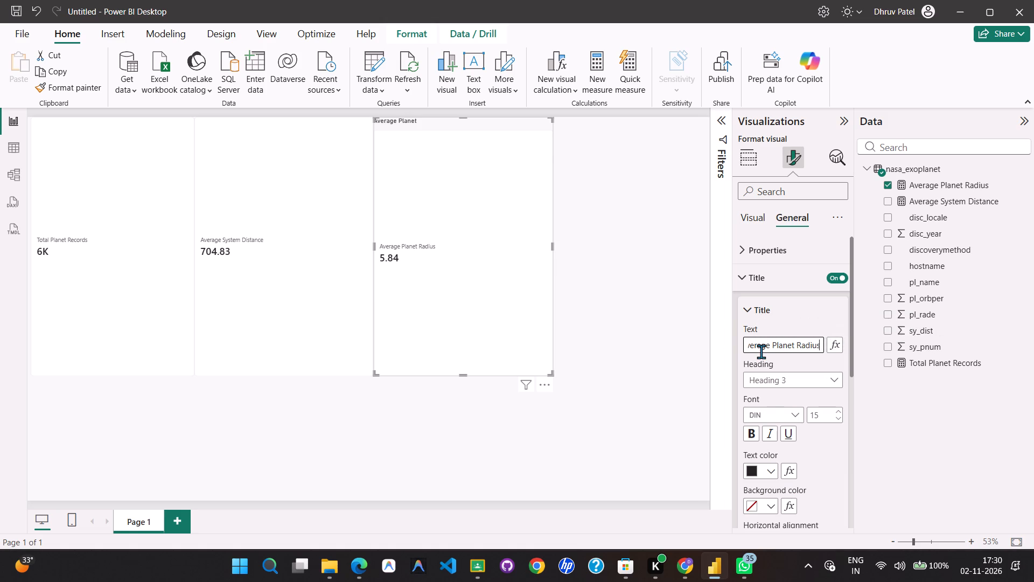
Set the heading level of the Average Planet Radius card's title to Heading 2.
{"action": "left_click", "coordinate": [790, 382]}
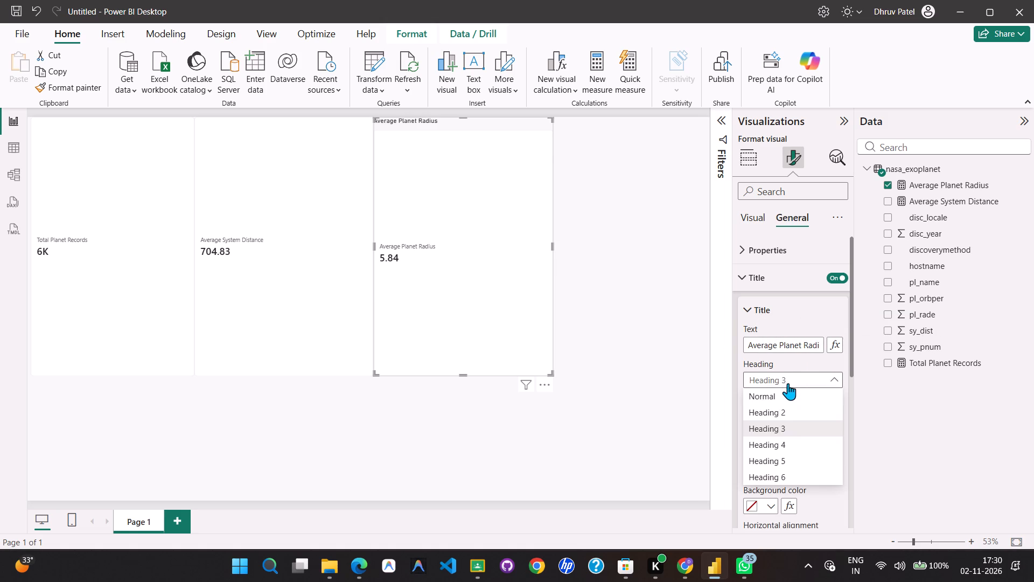
{"action": "left_click", "coordinate": [780, 411]}
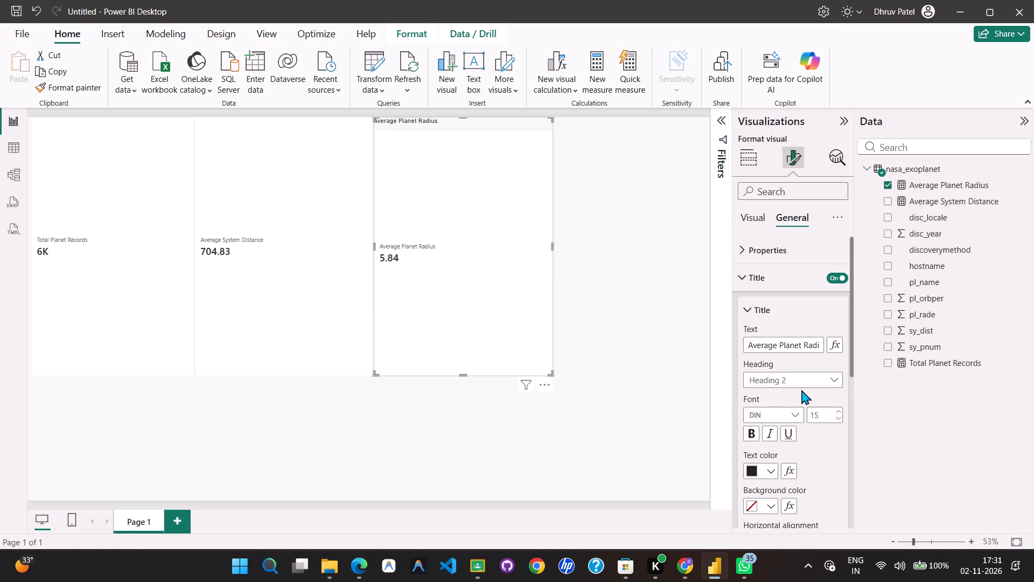
{"action": "left_click", "coordinate": [809, 383]}
{"action": "scroll", "coordinate": [819, 433], "scroll_direction": "down", "scroll_amount": 2}
{"action": "scroll", "coordinate": [819, 433], "scroll_direction": "up", "scroll_amount": 3}
{"action": "scroll", "coordinate": [819, 433], "scroll_direction": "down", "scroll_amount": 2}
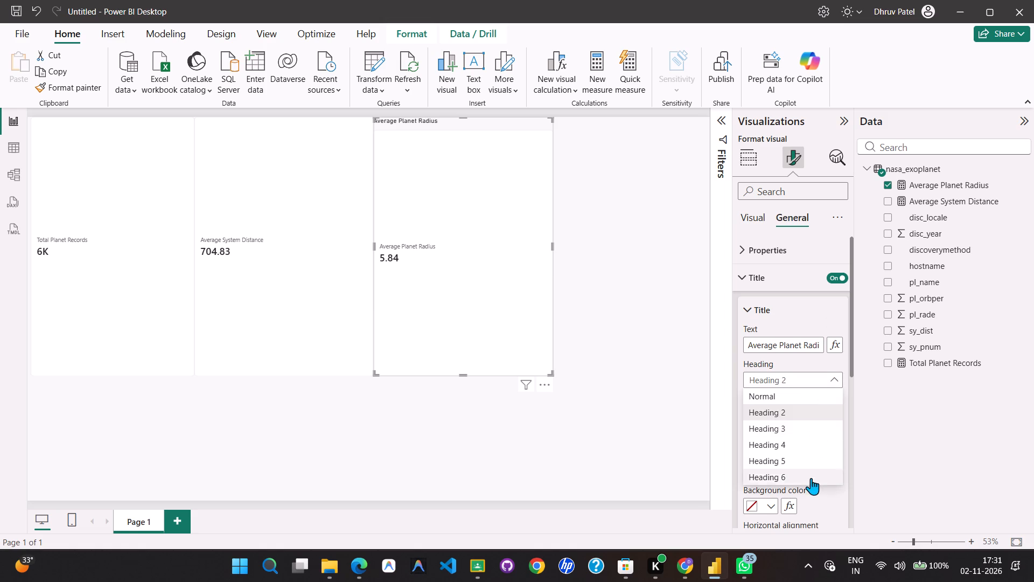
{"action": "left_click", "coordinate": [811, 383]}
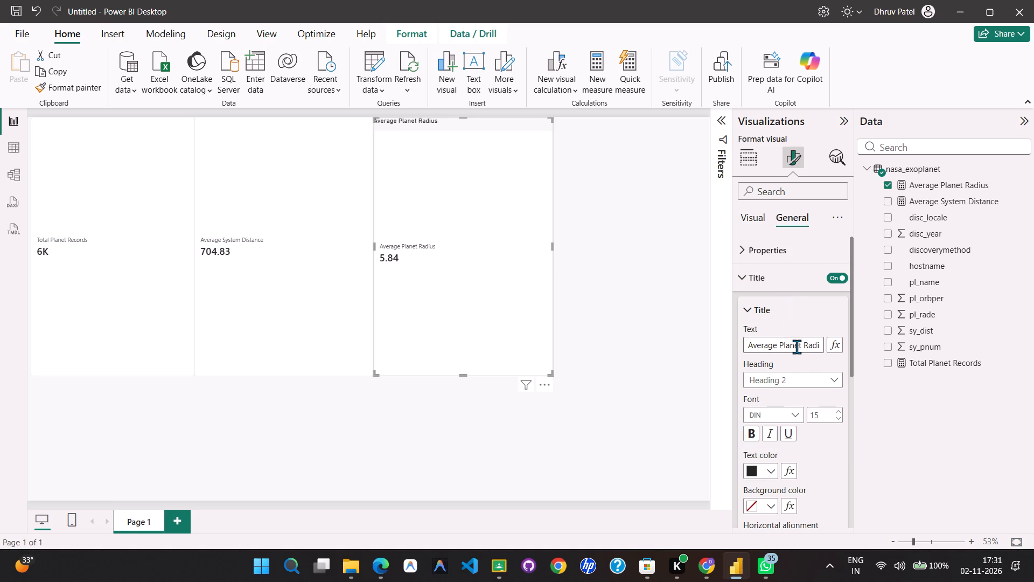
Examine the card's remaining title, subtitle, divider and spacing options against the settings recommended in ChatGPT's Step 5.
{"action": "scroll", "coordinate": [795, 347], "scroll_direction": "down", "scroll_amount": 3}
{"action": "key", "text": "alt+Tab"}
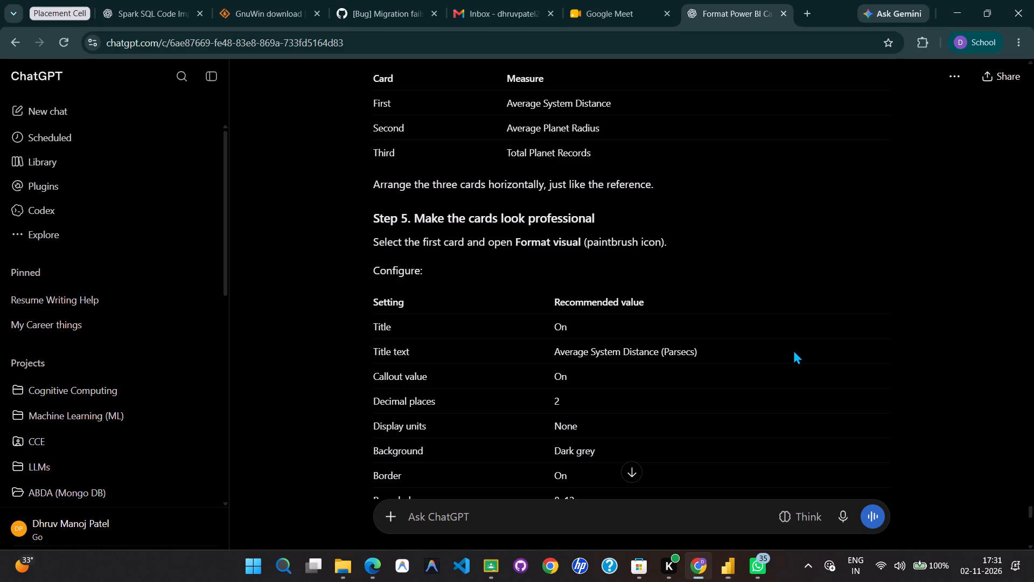
{"action": "scroll", "coordinate": [757, 361], "scroll_direction": "down", "scroll_amount": 1}
{"action": "key", "text": "alt+Tab"}
{"action": "scroll", "coordinate": [780, 313], "scroll_direction": "down", "scroll_amount": 2}
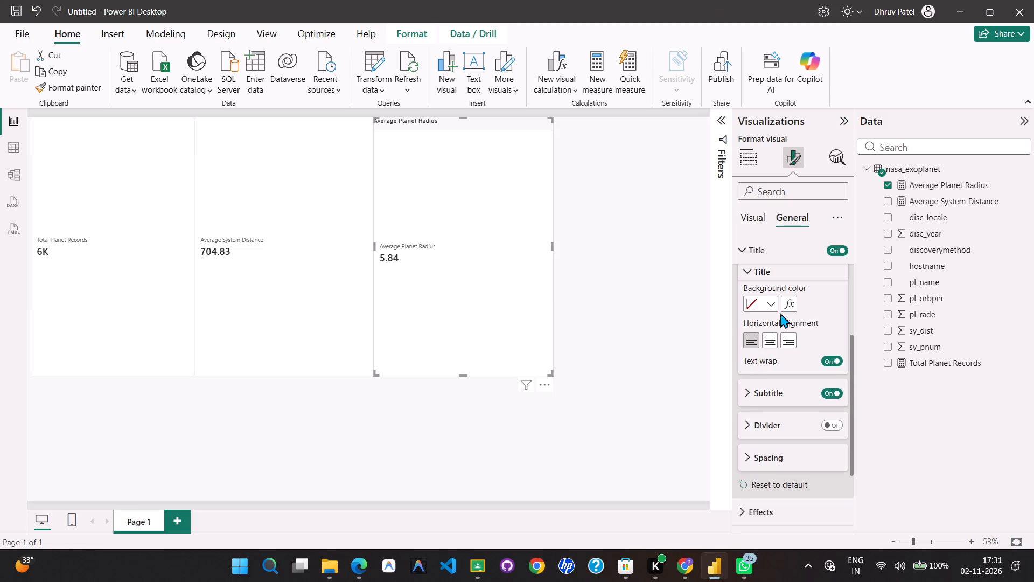
{"action": "scroll", "coordinate": [780, 313], "scroll_direction": "down", "scroll_amount": 6}
{"action": "scroll", "coordinate": [774, 346], "scroll_direction": "up", "scroll_amount": 3}
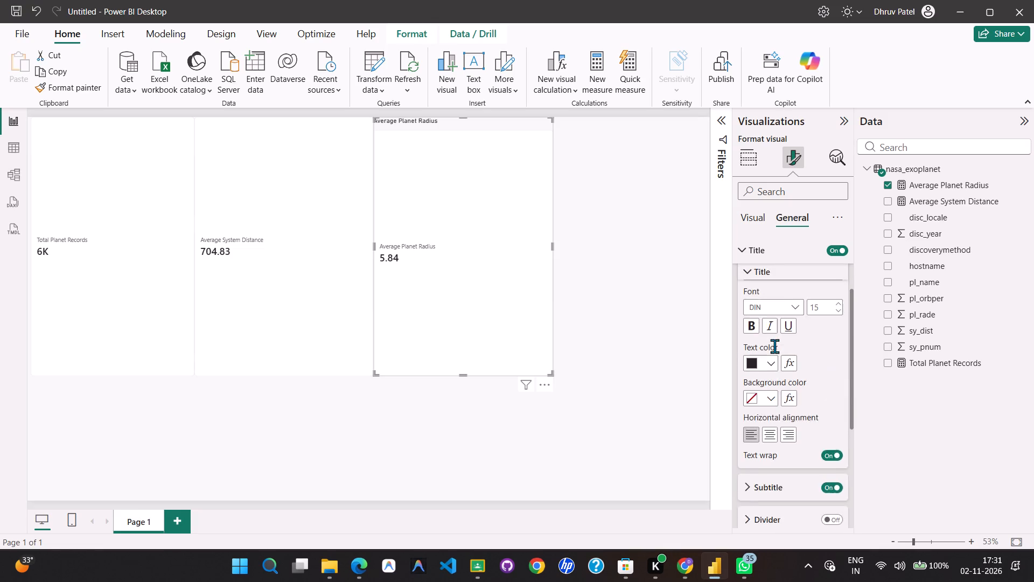
{"action": "scroll", "coordinate": [774, 346], "scroll_direction": "up", "scroll_amount": 4}
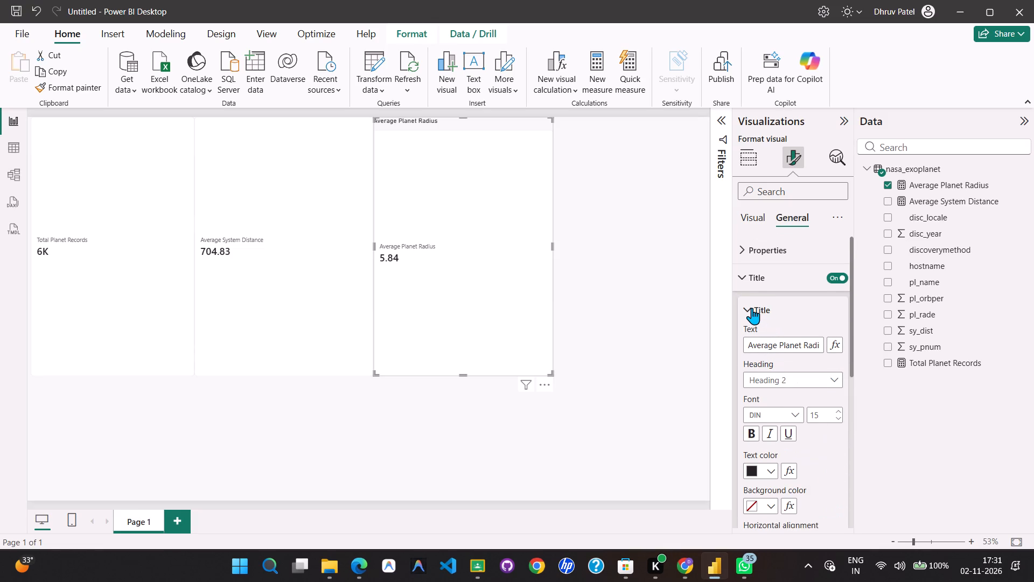
{"action": "scroll", "coordinate": [752, 308], "scroll_direction": "down", "scroll_amount": 2}
{"action": "scroll", "coordinate": [752, 308], "scroll_direction": "up", "scroll_amount": 2}
{"action": "left_click", "coordinate": [752, 308]}
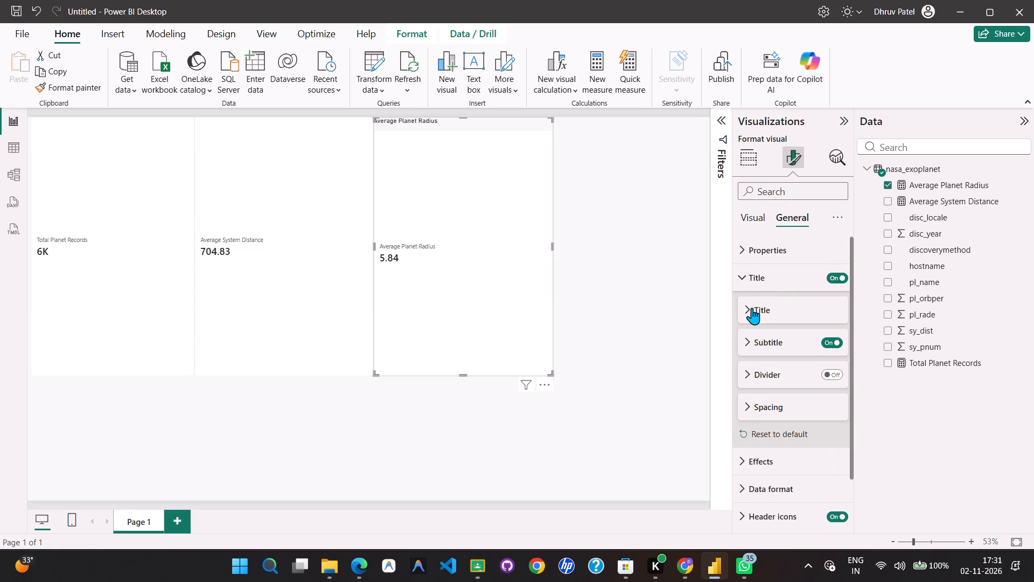
{"action": "left_click", "coordinate": [758, 348]}
{"action": "left_click", "coordinate": [758, 348]}
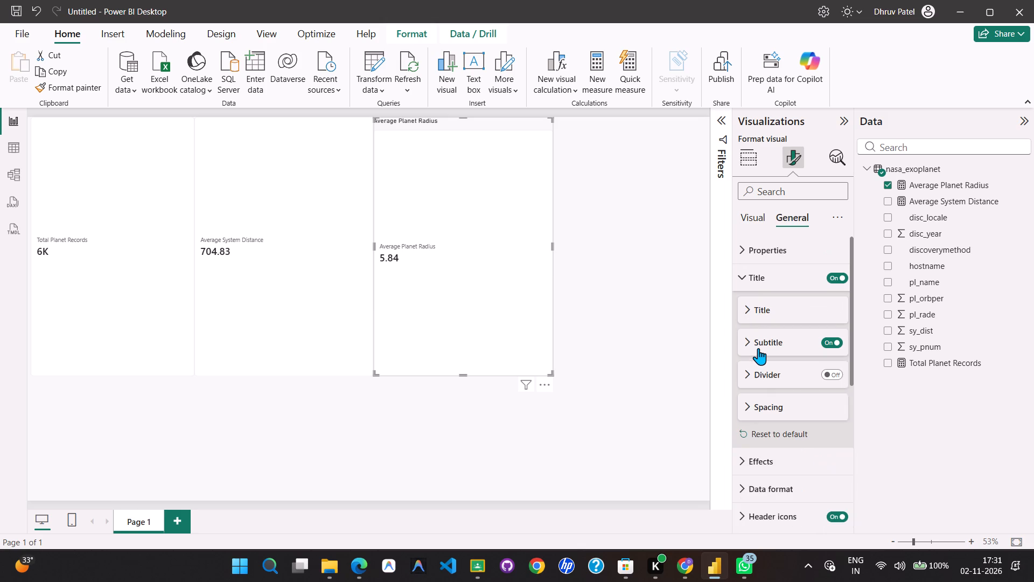
{"action": "left_click", "coordinate": [758, 372]}
{"action": "left_click", "coordinate": [758, 372]}
{"action": "left_click", "coordinate": [766, 401]}
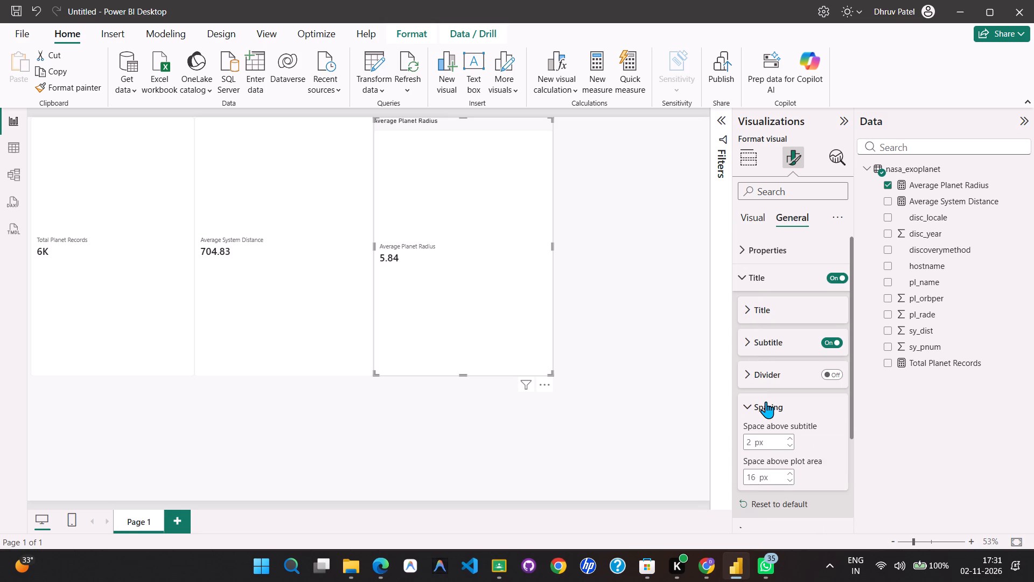
{"action": "left_click", "coordinate": [766, 401]}
{"action": "key", "text": "alt+Tab"}
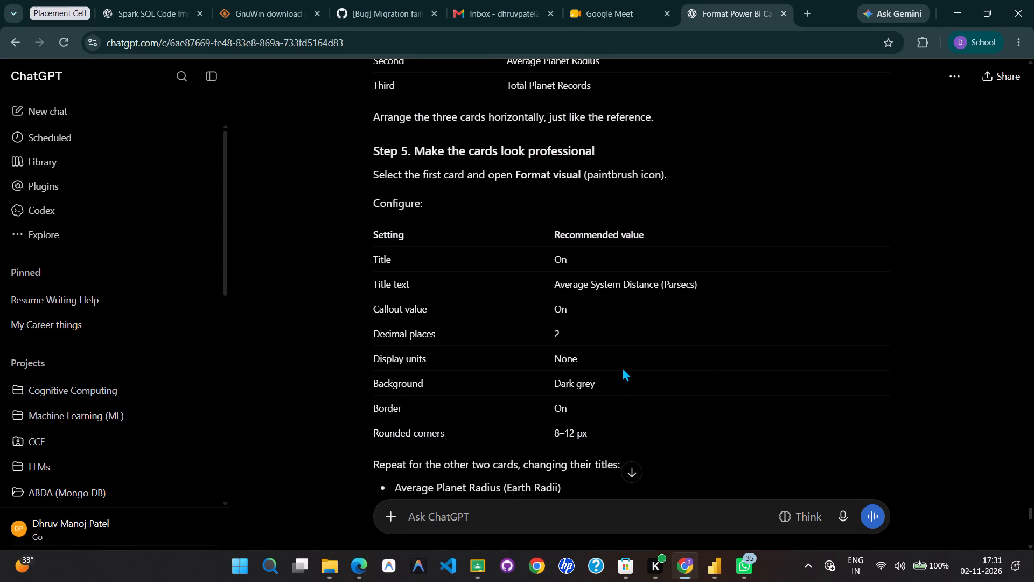
Examine the Average Planet Radius card's general formatting sections, including properties, effects, data format and header icons, for ChatGPT's Step 5 settings.
{"action": "key", "text": "alt+Tab"}
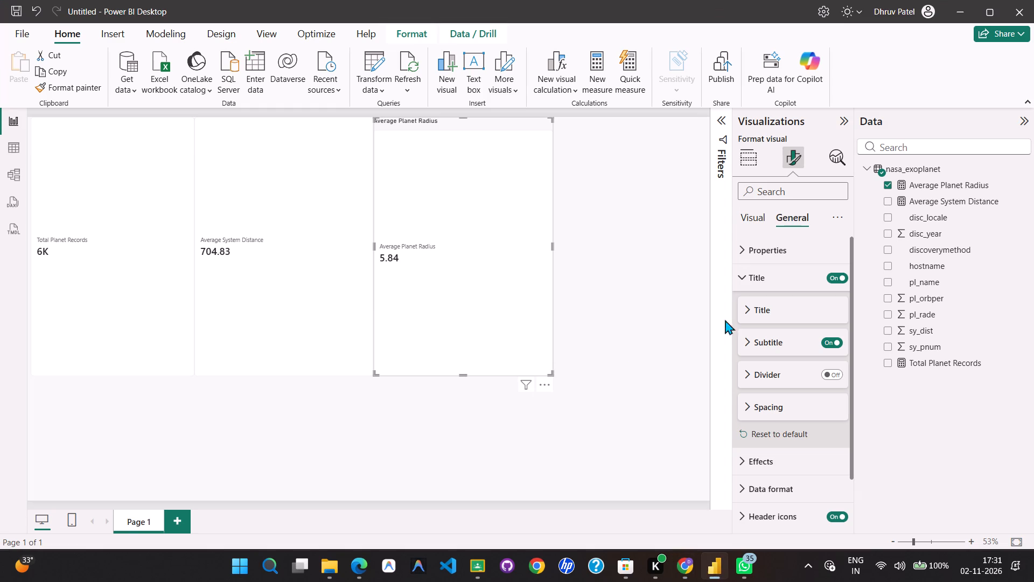
{"action": "left_click", "coordinate": [756, 246]}
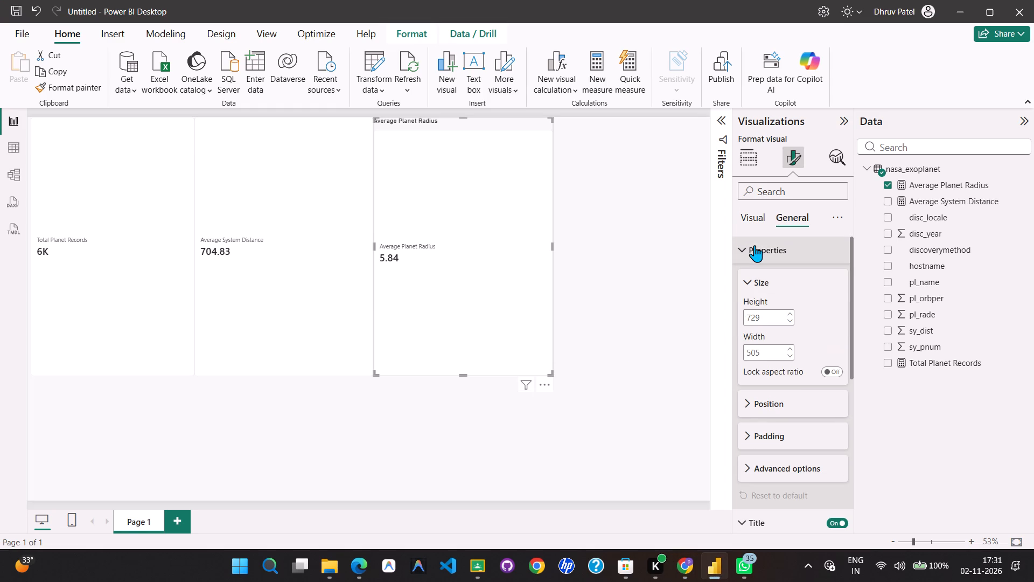
{"action": "left_click", "coordinate": [754, 245]}
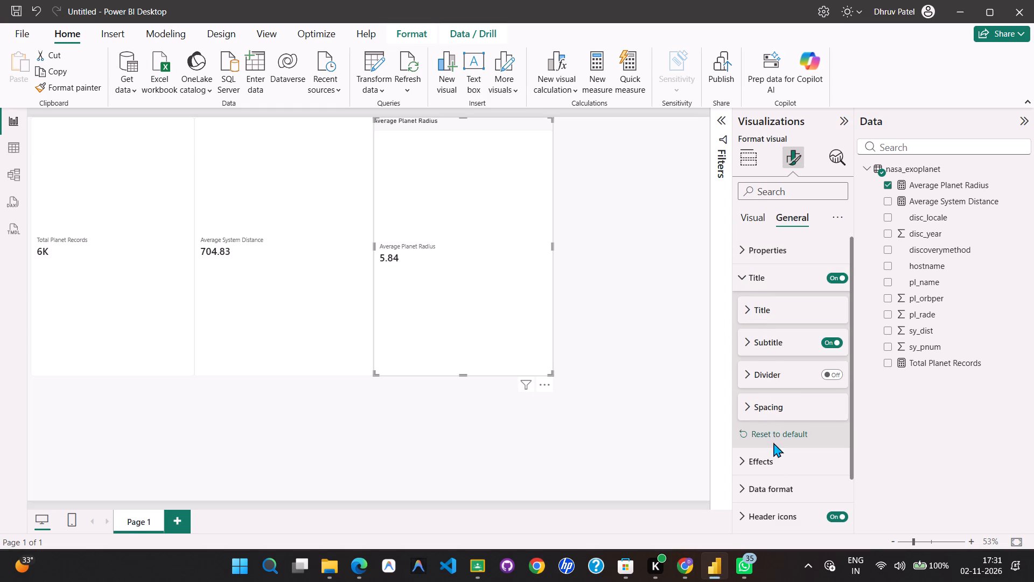
{"action": "left_click", "coordinate": [773, 472]}
{"action": "scroll", "coordinate": [776, 433], "scroll_direction": "down", "scroll_amount": 4}
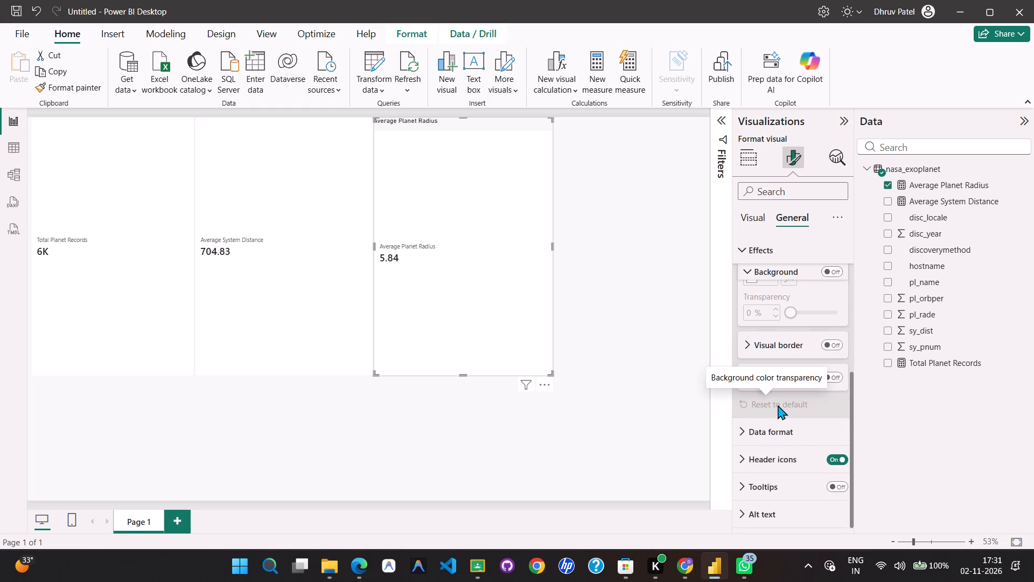
{"action": "left_click", "coordinate": [753, 427]}
{"action": "scroll", "coordinate": [753, 425], "scroll_direction": "down", "scroll_amount": 3}
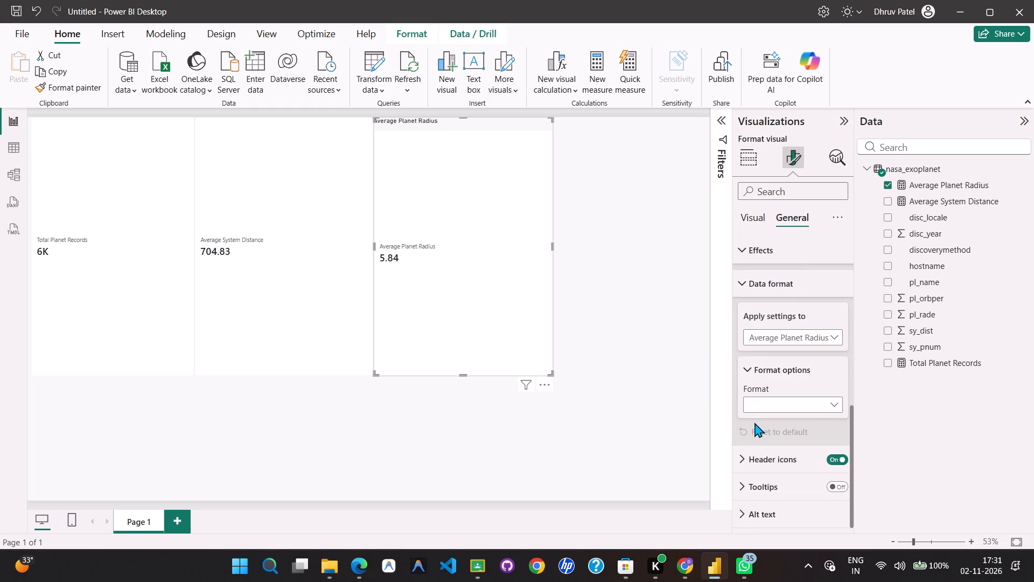
{"action": "scroll", "coordinate": [754, 422], "scroll_direction": "down", "scroll_amount": 2}
{"action": "left_click", "coordinate": [745, 462]}
{"action": "scroll", "coordinate": [749, 450], "scroll_direction": "down", "scroll_amount": 7}
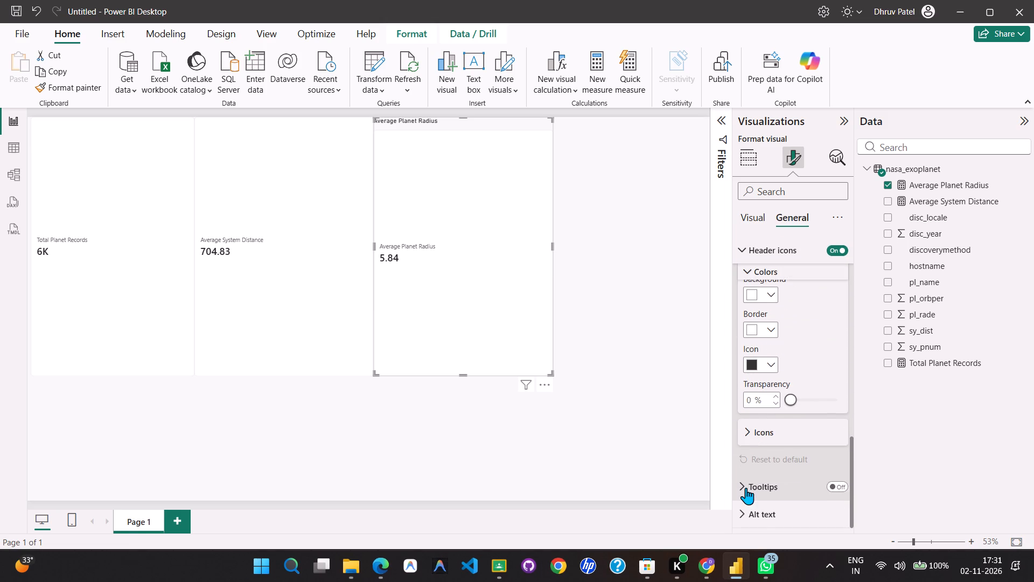
{"action": "scroll", "coordinate": [746, 485], "scroll_direction": "up", "scroll_amount": 3}
{"action": "left_click", "coordinate": [747, 427]}
{"action": "scroll", "coordinate": [747, 427], "scroll_direction": "up", "scroll_amount": 2}
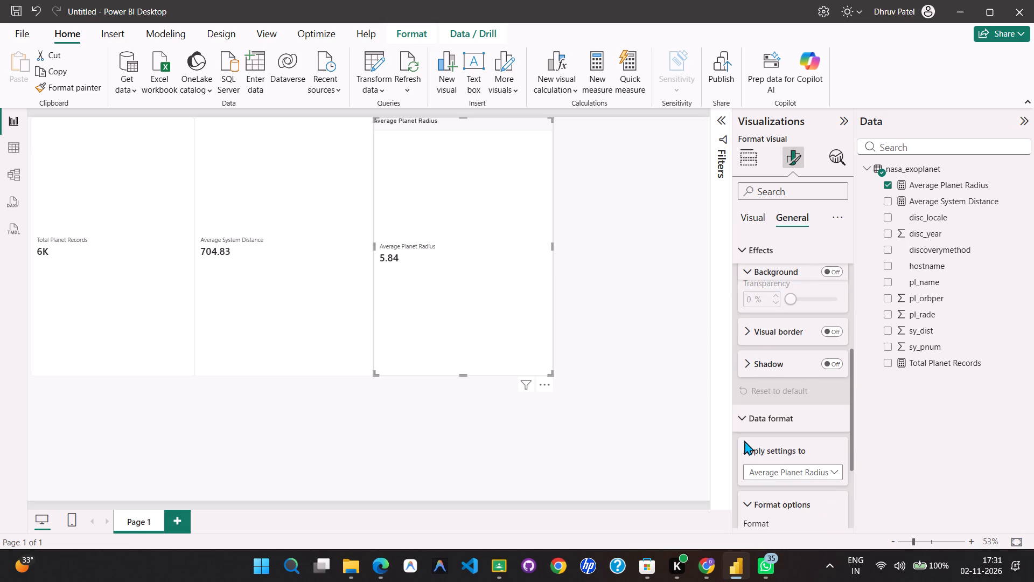
{"action": "left_click", "coordinate": [747, 420]}
{"action": "scroll", "coordinate": [747, 420], "scroll_direction": "up", "scroll_amount": 2}
{"action": "left_click", "coordinate": [750, 343]}
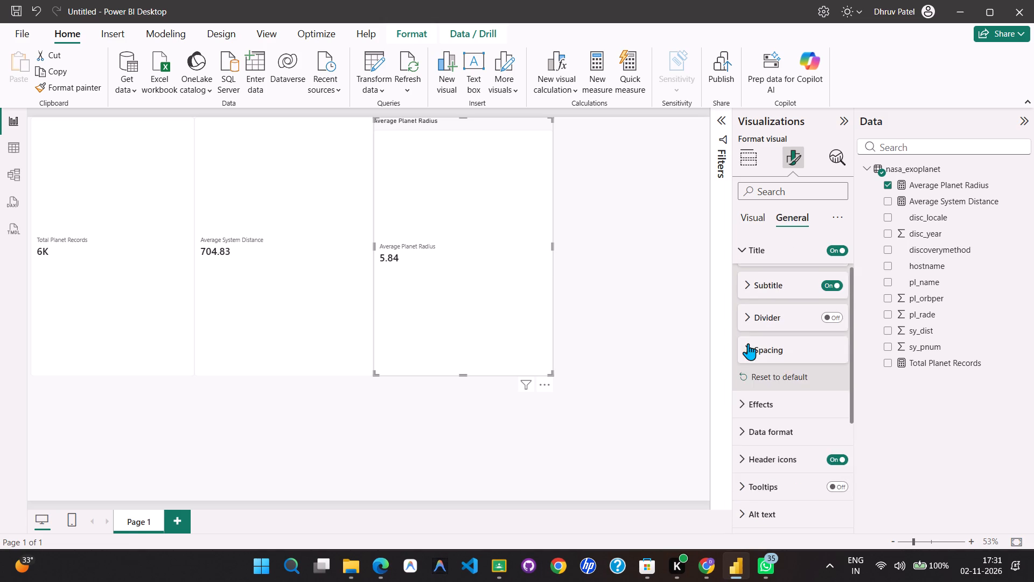
{"action": "scroll", "coordinate": [747, 343], "scroll_direction": "up", "scroll_amount": 3}
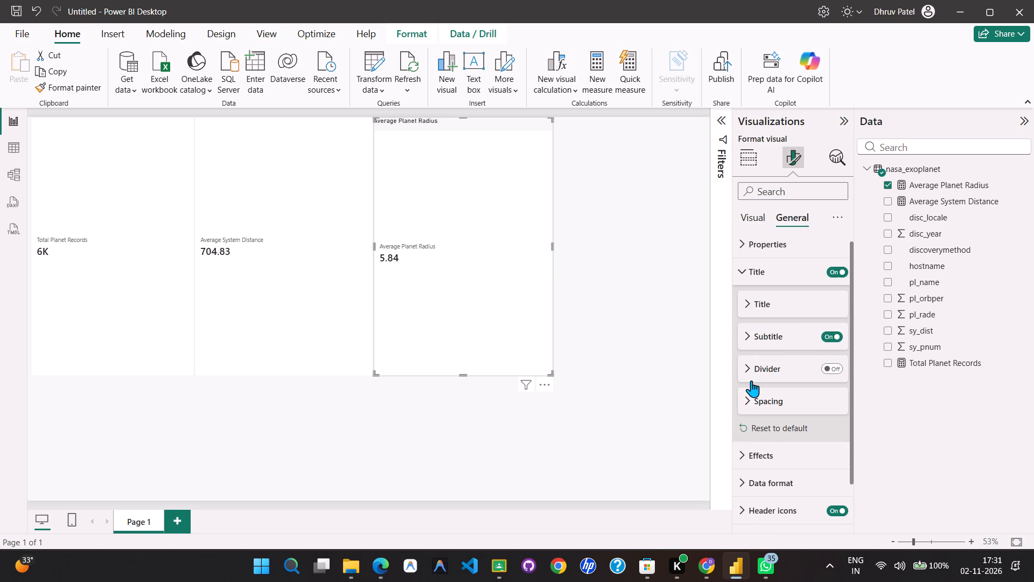
{"action": "left_click", "coordinate": [751, 380]}
{"action": "left_click", "coordinate": [751, 380]}
{"action": "left_click", "coordinate": [749, 421]}
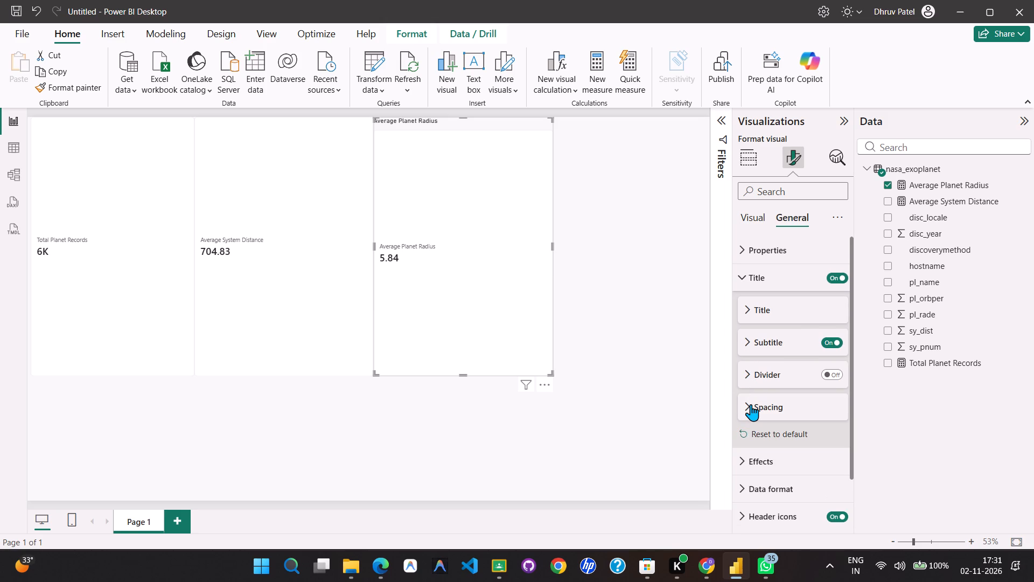
Set the background color of the Average Planet Radius card's header icons to dark grey, checking ChatGPT's Step 5 recommendations.
{"action": "key", "text": "alt+Tab"}
{"action": "key", "text": "alt+Tab"}
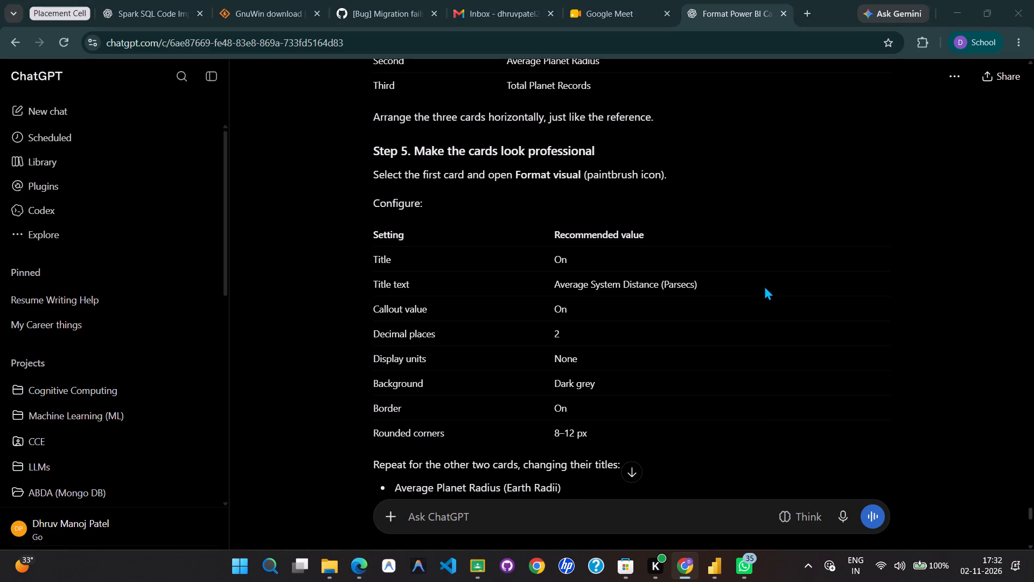
{"action": "scroll", "coordinate": [764, 251], "scroll_direction": "up", "scroll_amount": 2}
{"action": "left_click", "coordinate": [763, 281]}
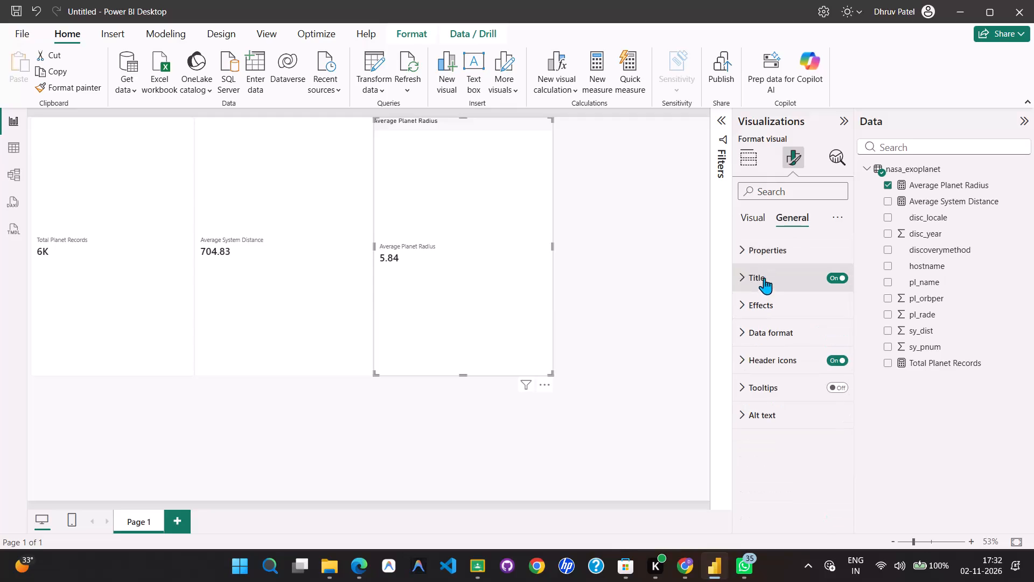
{"action": "left_click", "coordinate": [758, 429]}
{"action": "left_click", "coordinate": [772, 385]}
{"action": "left_click", "coordinate": [772, 384]}
{"action": "left_click", "coordinate": [771, 363]}
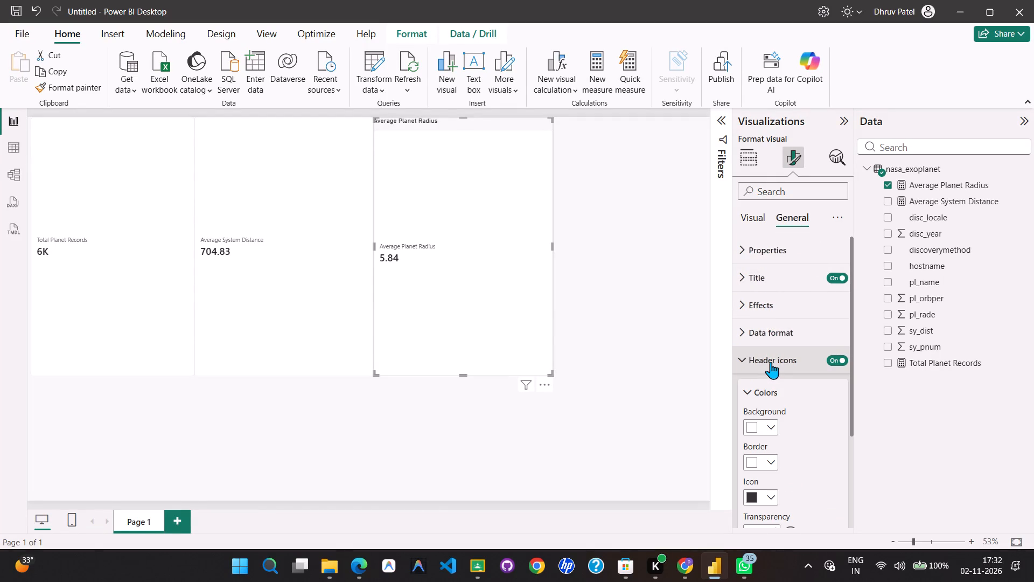
{"action": "left_click", "coordinate": [771, 422]}
{"action": "key", "text": "alt+Tab"}
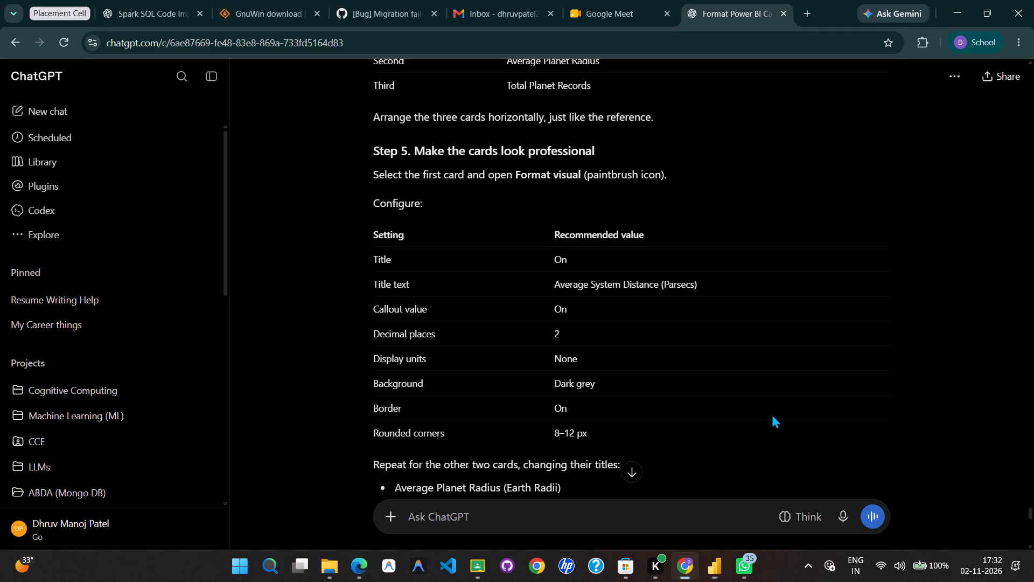
{"action": "key", "text": "alt+Tab"}
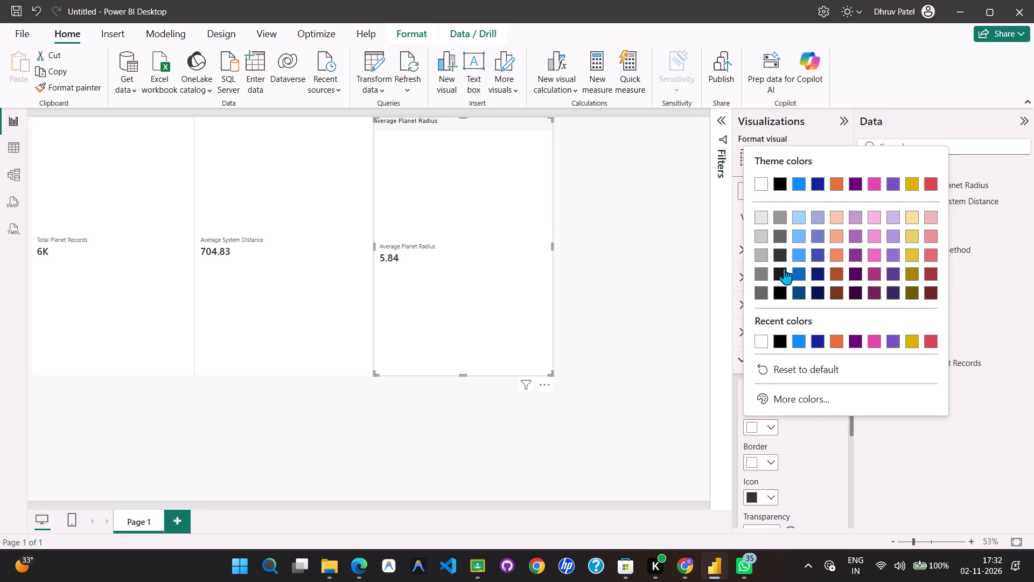
{"action": "left_click", "coordinate": [786, 240]}
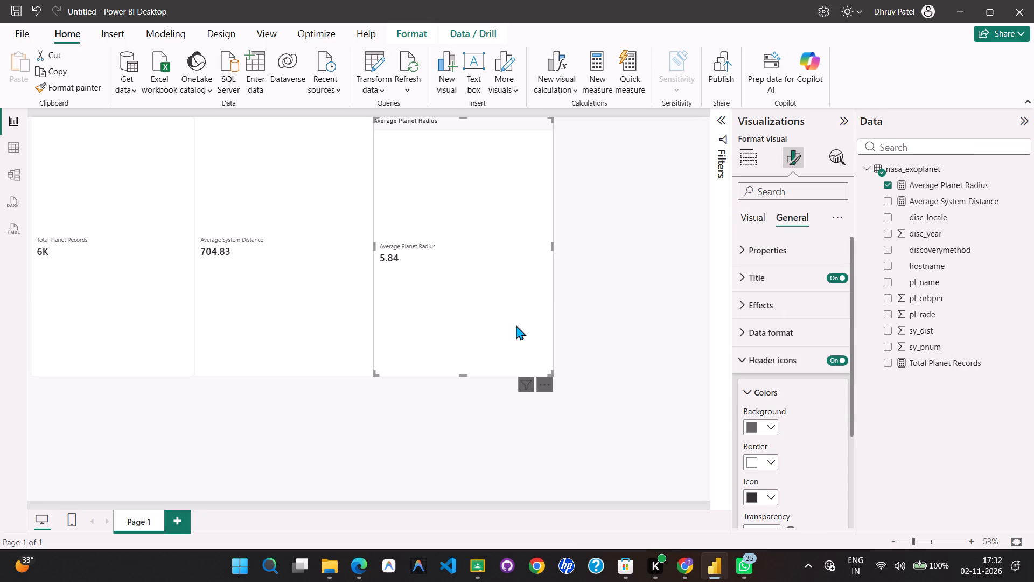
Reselect the Average Planet Radius card and examine its data fields and its multi-card layout and cards formatting options.
{"action": "left_click", "coordinate": [516, 325]}
{"action": "left_click", "coordinate": [614, 300]}
{"action": "left_click", "coordinate": [478, 320]}
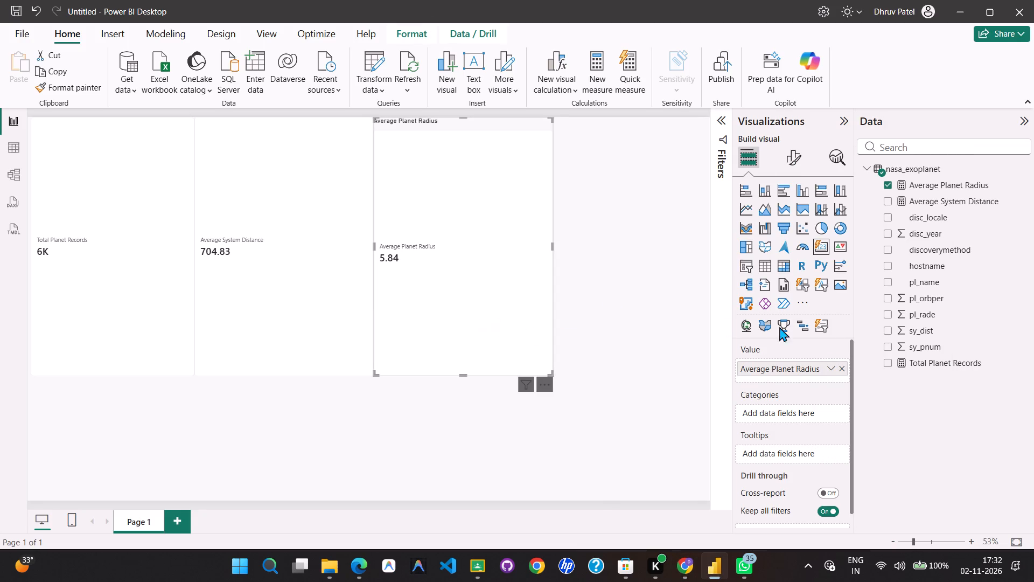
{"action": "scroll", "coordinate": [798, 376], "scroll_direction": "down", "scroll_amount": 2}
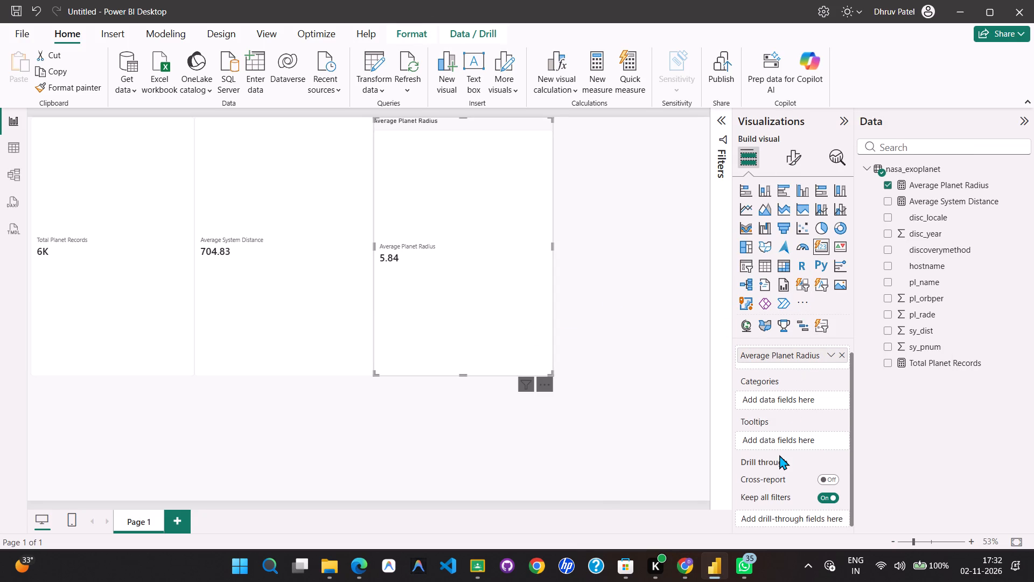
{"action": "scroll", "coordinate": [779, 455], "scroll_direction": "down", "scroll_amount": 3}
{"action": "left_click", "coordinate": [785, 162]}
{"action": "left_click", "coordinate": [788, 307]}
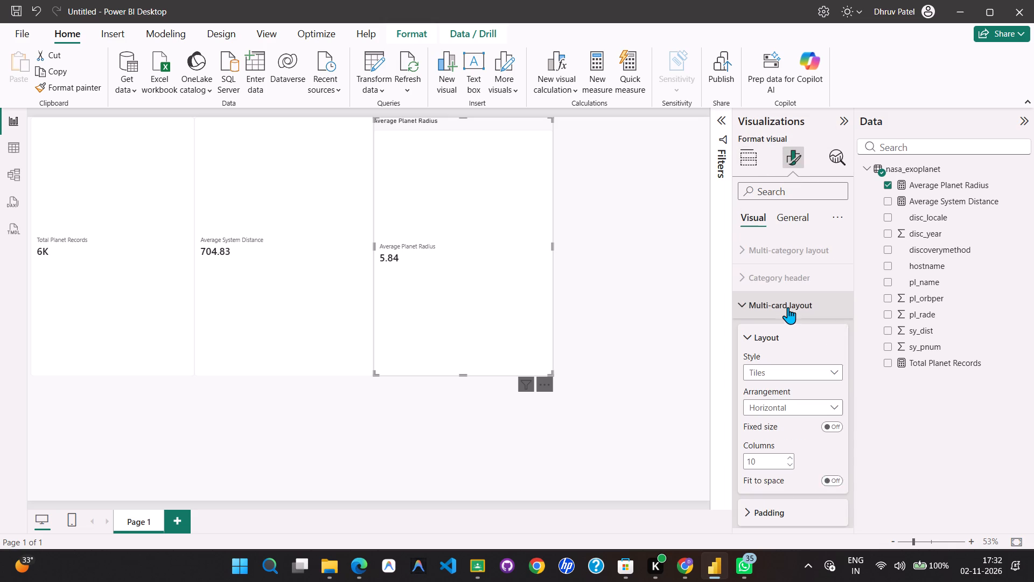
{"action": "left_click", "coordinate": [788, 307]}
{"action": "left_click", "coordinate": [775, 341]}
{"action": "left_click", "coordinate": [775, 341]}
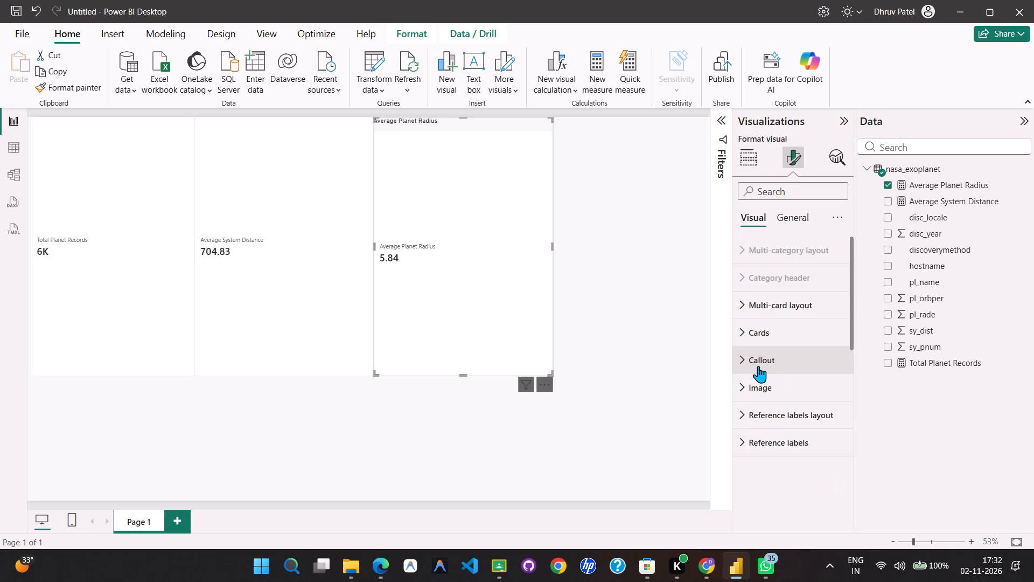
Apply the callout settings to the Average Planet Radius card only, checking ChatGPT's Step 5 recommendations.
{"action": "left_click", "coordinate": [758, 366]}
{"action": "left_click", "coordinate": [809, 426]}
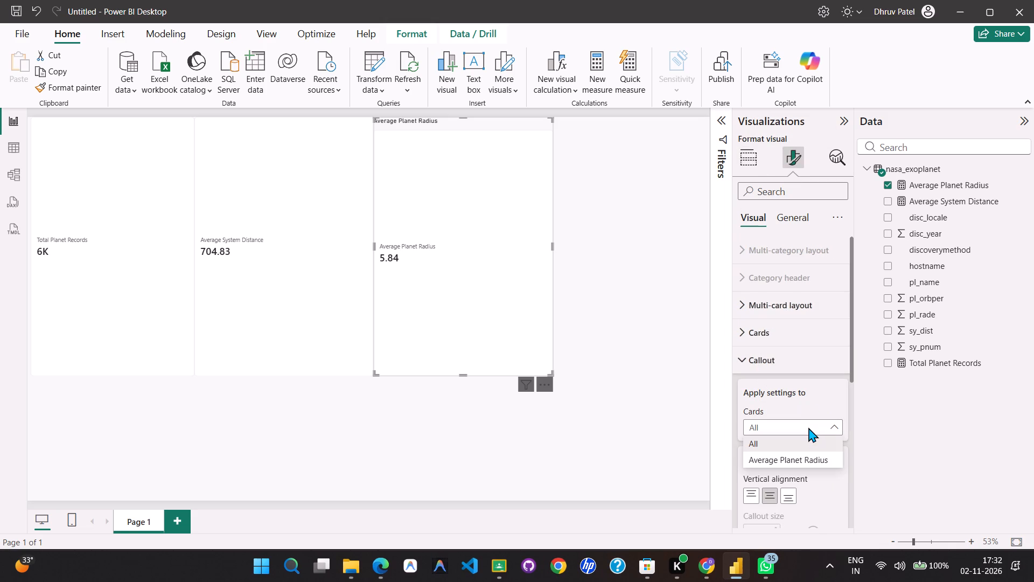
{"action": "left_click", "coordinate": [807, 456]}
{"action": "scroll", "coordinate": [801, 408], "scroll_direction": "down", "scroll_amount": 2}
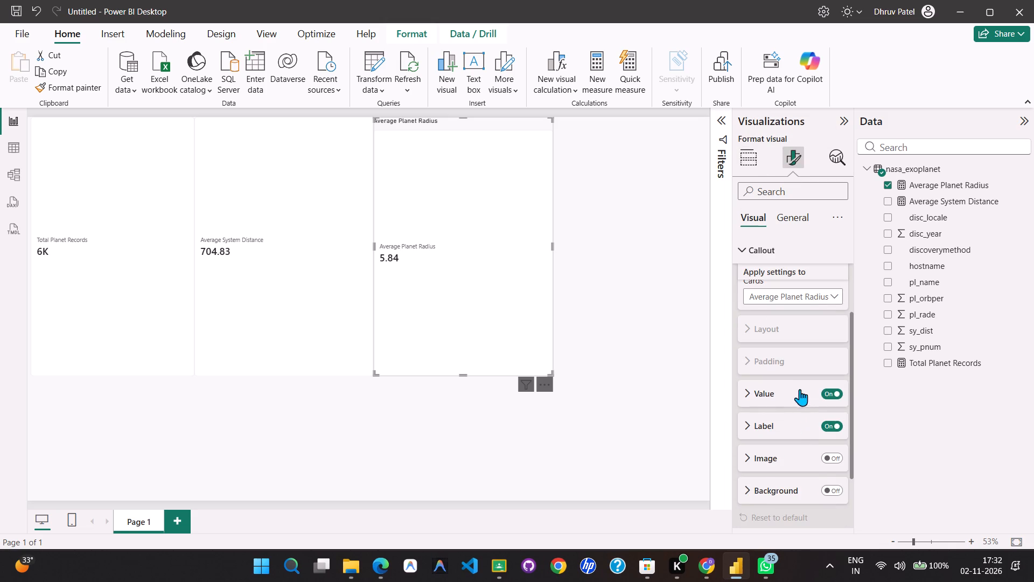
{"action": "key", "text": "alt+Tab"}
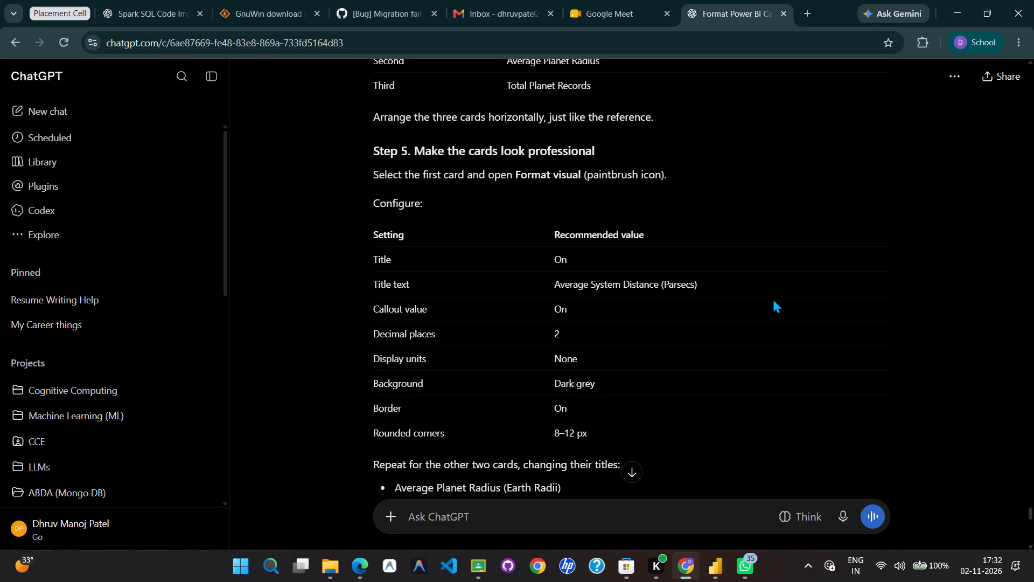
{"action": "key", "text": "alt+Tab"}
{"action": "key", "text": "alt+Tab"}
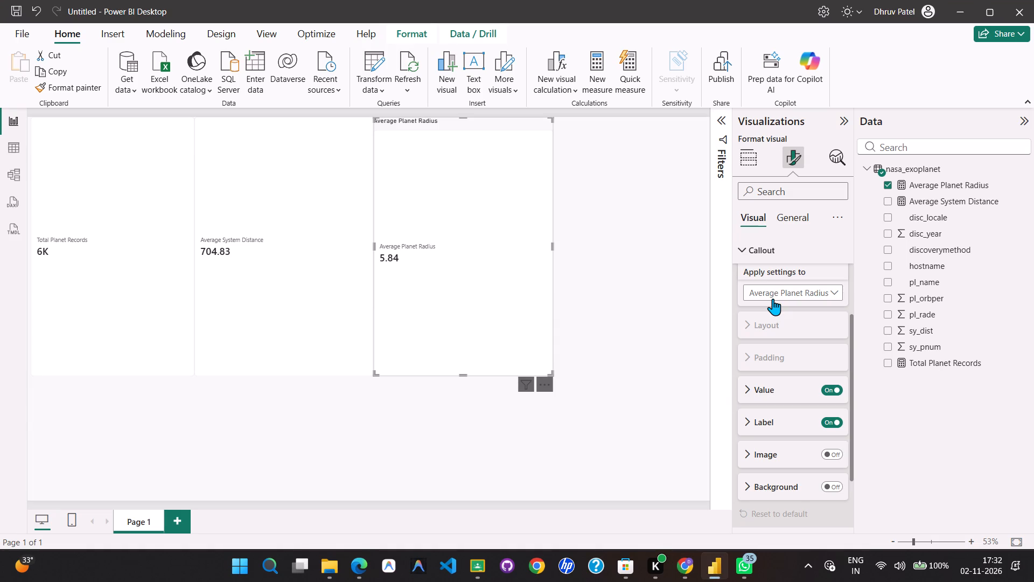
{"action": "key", "text": "alt+Tab"}
{"action": "left_click", "coordinate": [410, 255]}
{"action": "left_click", "coordinate": [408, 253]}
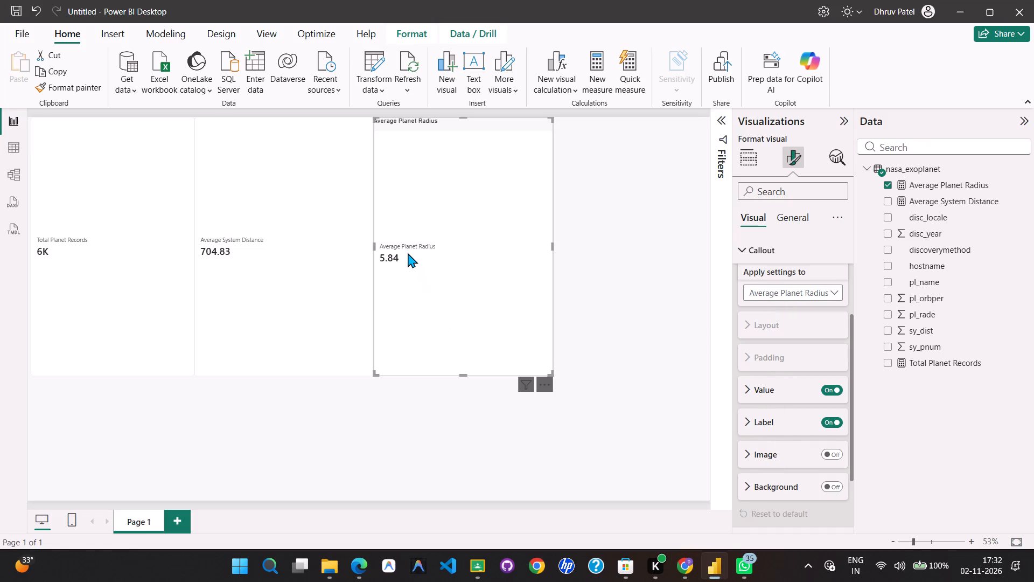
Turn on the callout background of the Average Planet Radius card and set its color to grey.
{"action": "scroll", "coordinate": [820, 397], "scroll_direction": "down", "scroll_amount": 3}
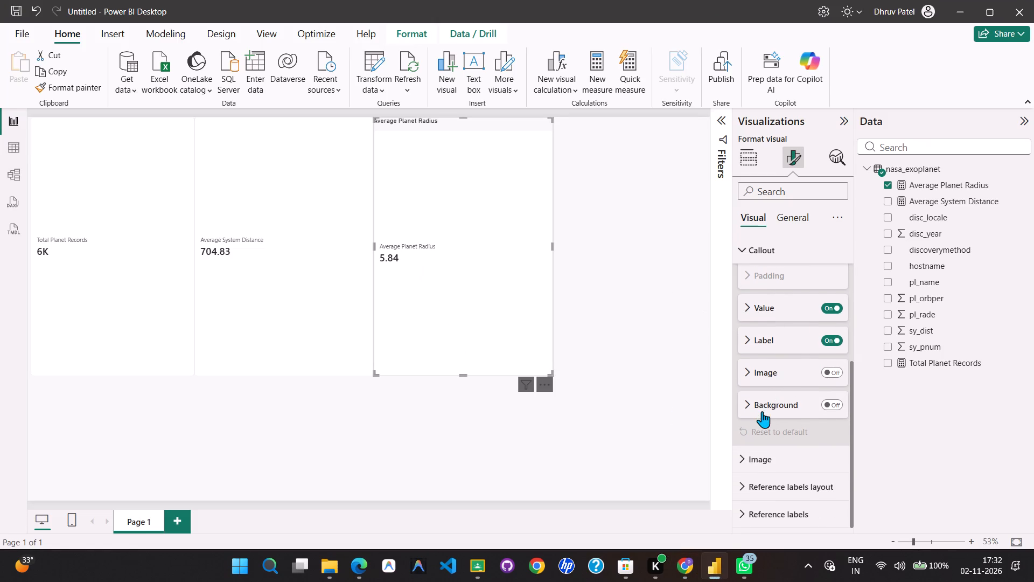
{"action": "left_click", "coordinate": [762, 411]}
{"action": "left_click", "coordinate": [834, 407]}
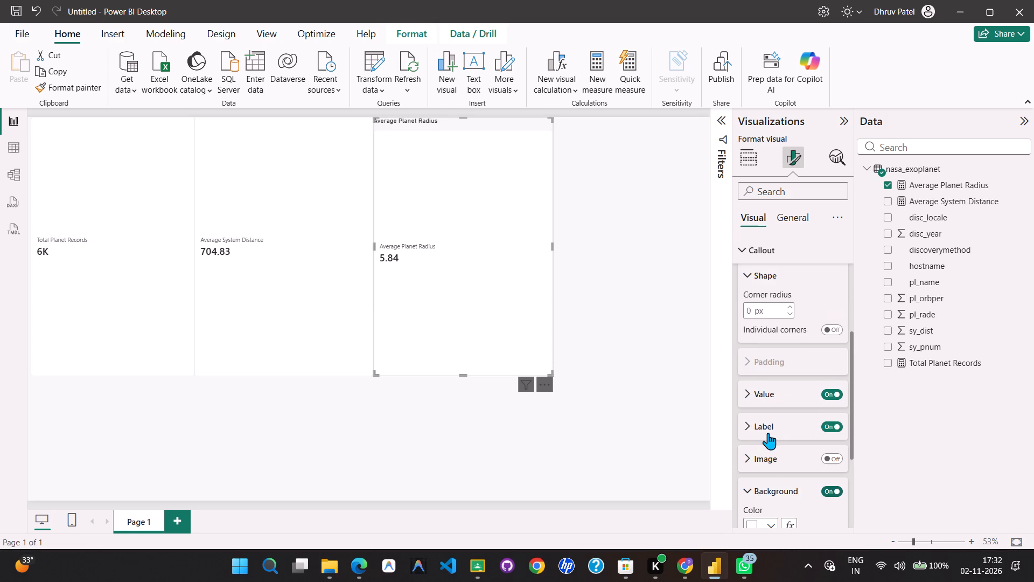
{"action": "scroll", "coordinate": [779, 439], "scroll_direction": "down", "scroll_amount": 3}
{"action": "left_click", "coordinate": [776, 368]}
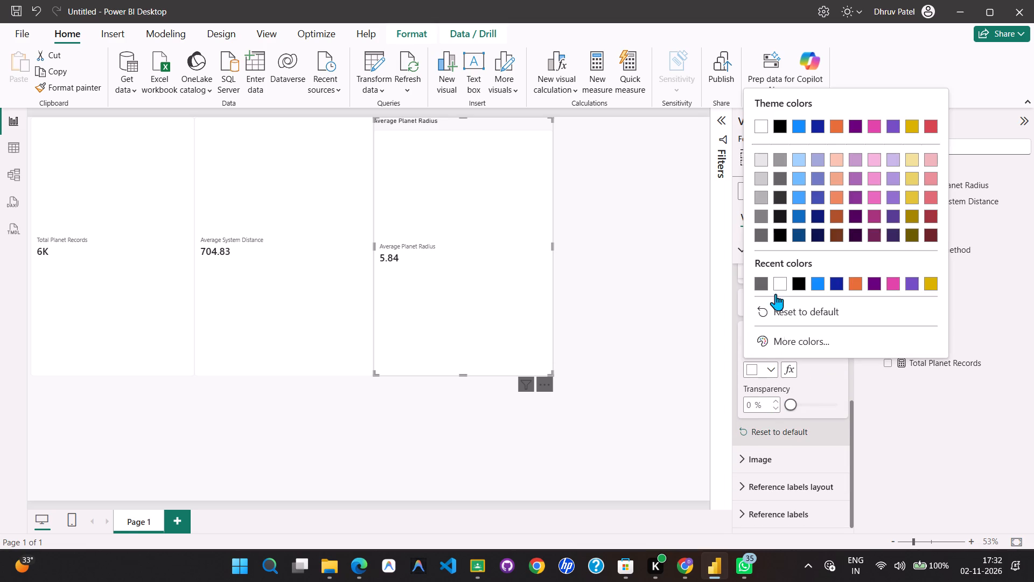
{"action": "left_click", "coordinate": [784, 159]}
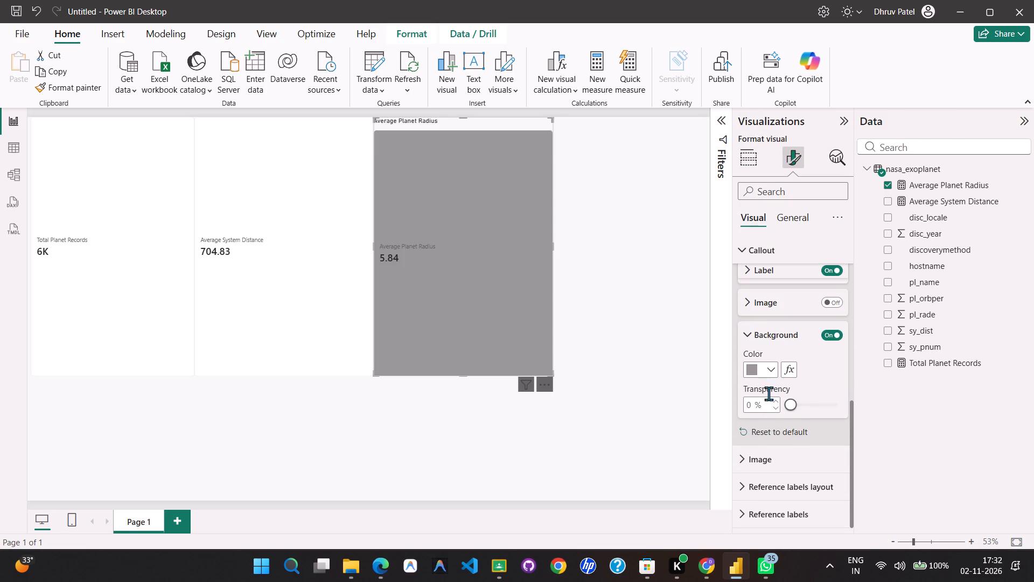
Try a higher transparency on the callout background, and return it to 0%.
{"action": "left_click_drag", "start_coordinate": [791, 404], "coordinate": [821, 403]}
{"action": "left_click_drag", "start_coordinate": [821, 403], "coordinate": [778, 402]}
Examine the callout and cards formatting options of the Average Planet Radius card, including border and shadow, against ChatGPT's Step 5 recommendations.
{"action": "scroll", "coordinate": [774, 465], "scroll_direction": "down", "scroll_amount": 2}
{"action": "key", "text": "alt+Tab"}
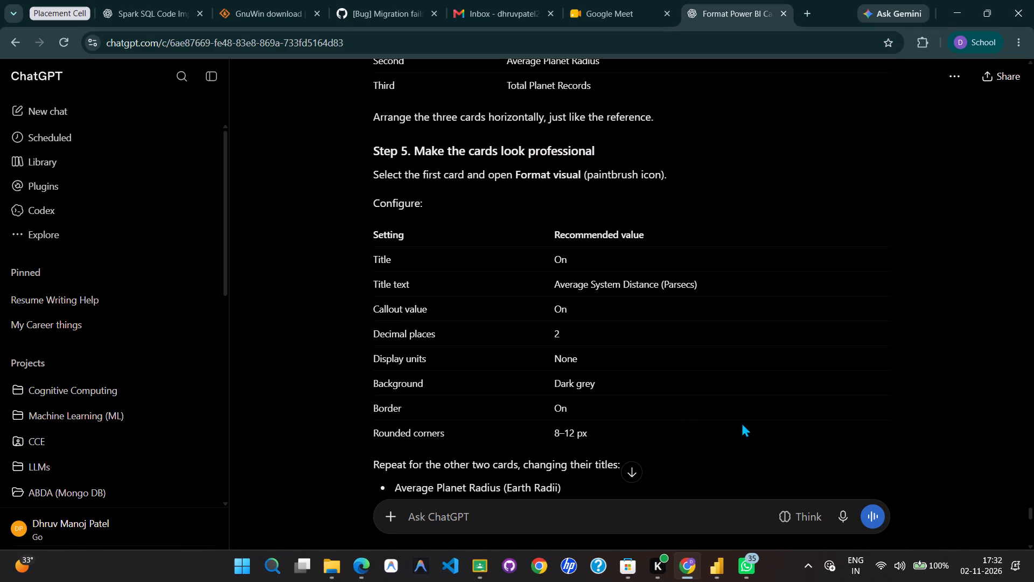
{"action": "key", "text": "alt+Tab"}
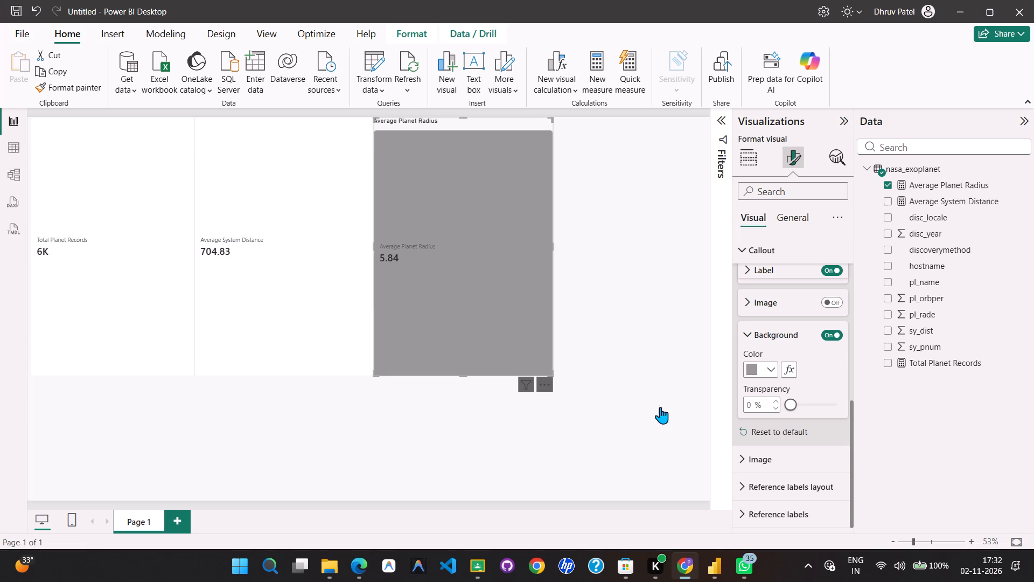
{"action": "scroll", "coordinate": [779, 336], "scroll_direction": "down", "scroll_amount": 3}
{"action": "scroll", "coordinate": [779, 336], "scroll_direction": "up", "scroll_amount": 5}
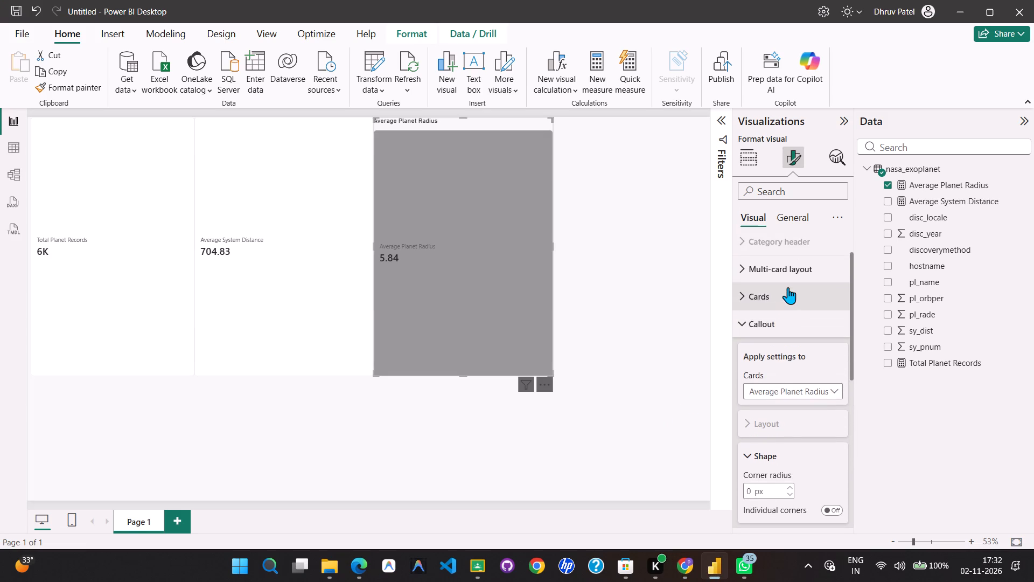
{"action": "scroll", "coordinate": [788, 287], "scroll_direction": "up", "scroll_amount": 3}
{"action": "left_click", "coordinate": [780, 323]}
{"action": "scroll", "coordinate": [780, 323], "scroll_direction": "down", "scroll_amount": 1}
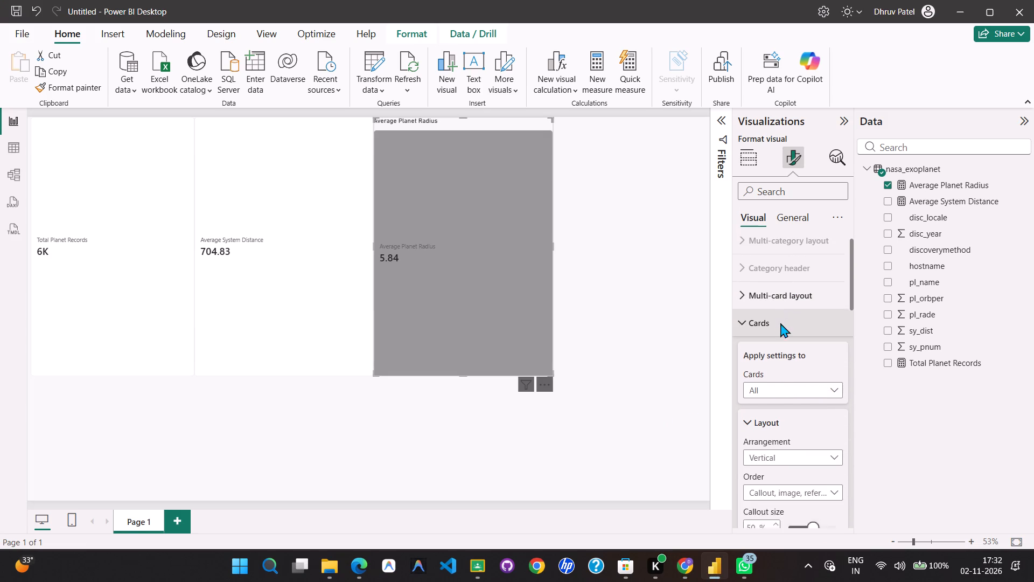
{"action": "scroll", "coordinate": [780, 323], "scroll_direction": "down", "scroll_amount": 3}
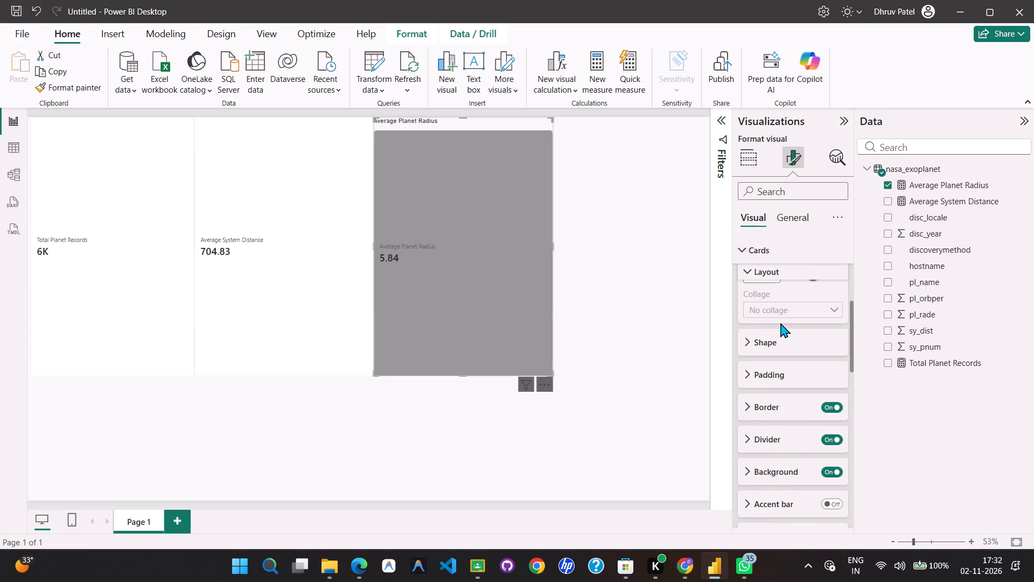
{"action": "left_click", "coordinate": [761, 401]}
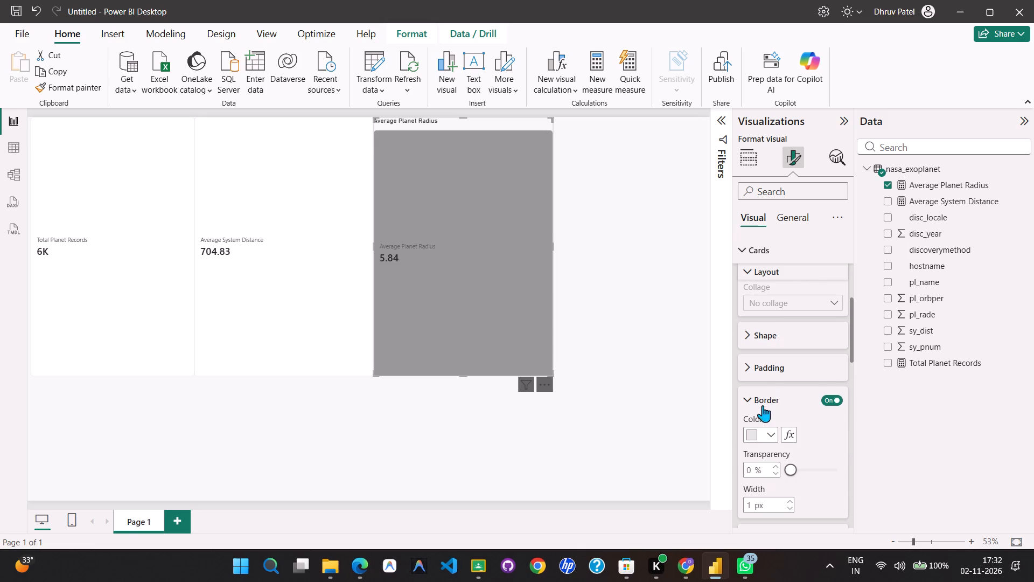
{"action": "key", "text": "alt+Tab"}
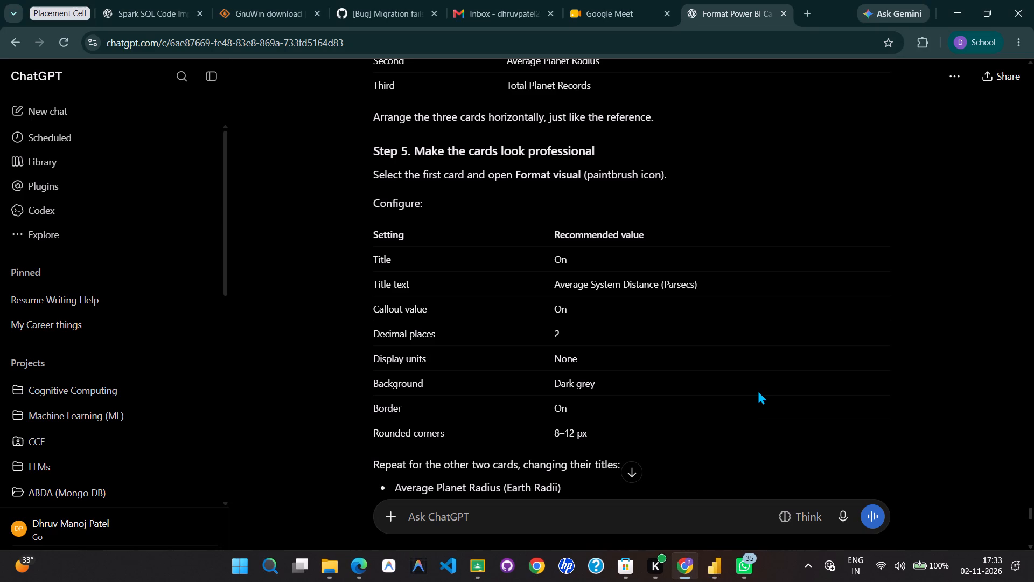
{"action": "key", "text": "alt+Tab"}
{"action": "scroll", "coordinate": [758, 390], "scroll_direction": "down", "scroll_amount": 3}
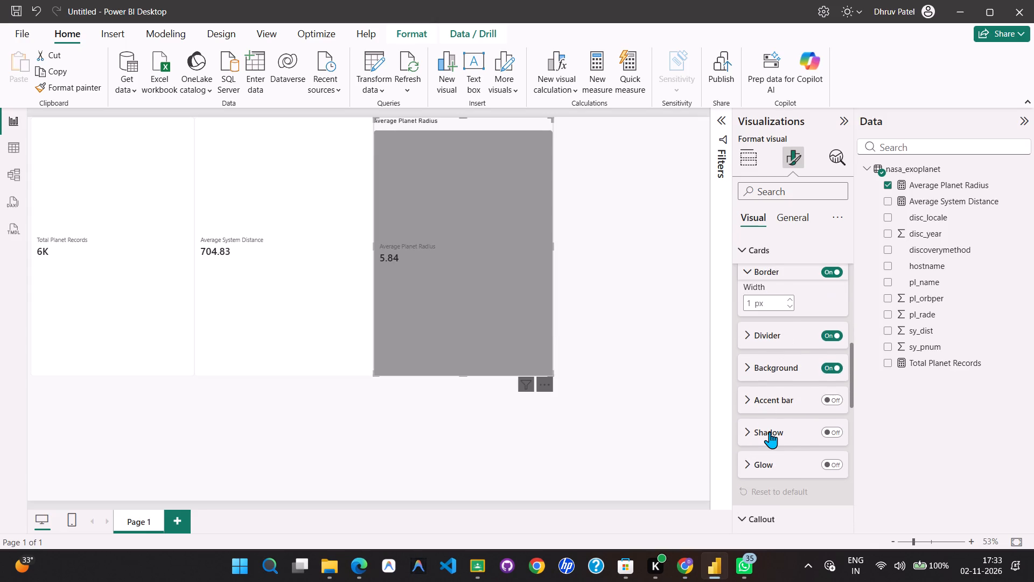
{"action": "left_click", "coordinate": [770, 433]}
{"action": "left_click", "coordinate": [770, 433]}
Set the corner radius of the Average Planet Radius card's rounded rectangle shape to 10 px.
{"action": "scroll", "coordinate": [764, 345], "scroll_direction": "up", "scroll_amount": 3}
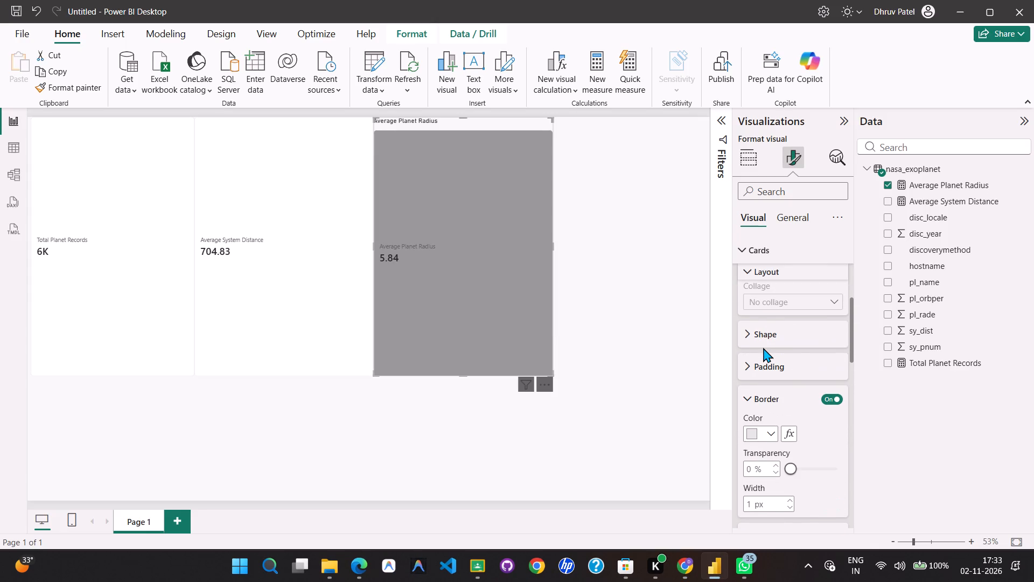
{"action": "left_click", "coordinate": [763, 339]}
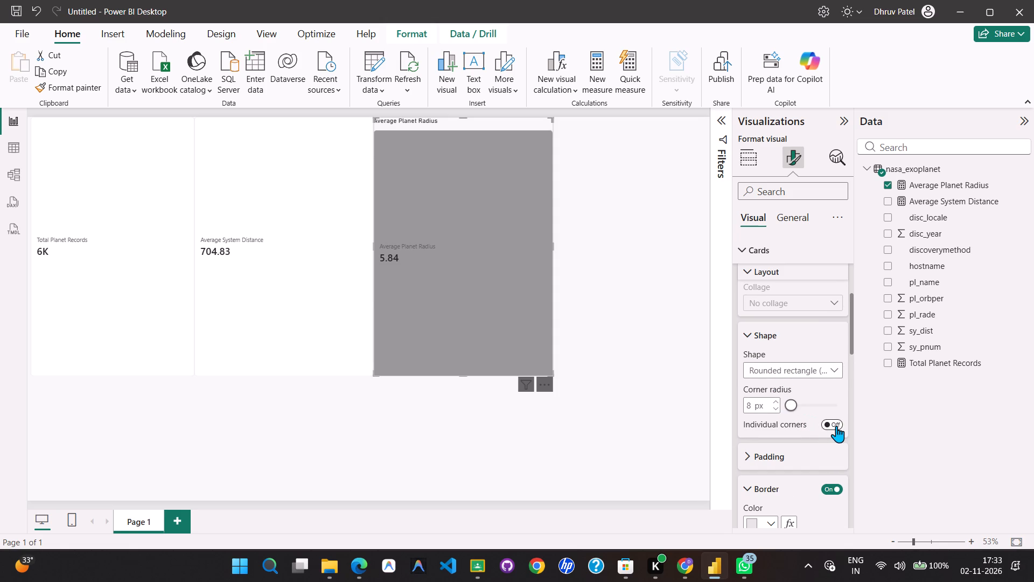
{"action": "left_click", "coordinate": [800, 375]}
{"action": "left_click", "coordinate": [800, 375]}
{"action": "left_click", "coordinate": [791, 408]}
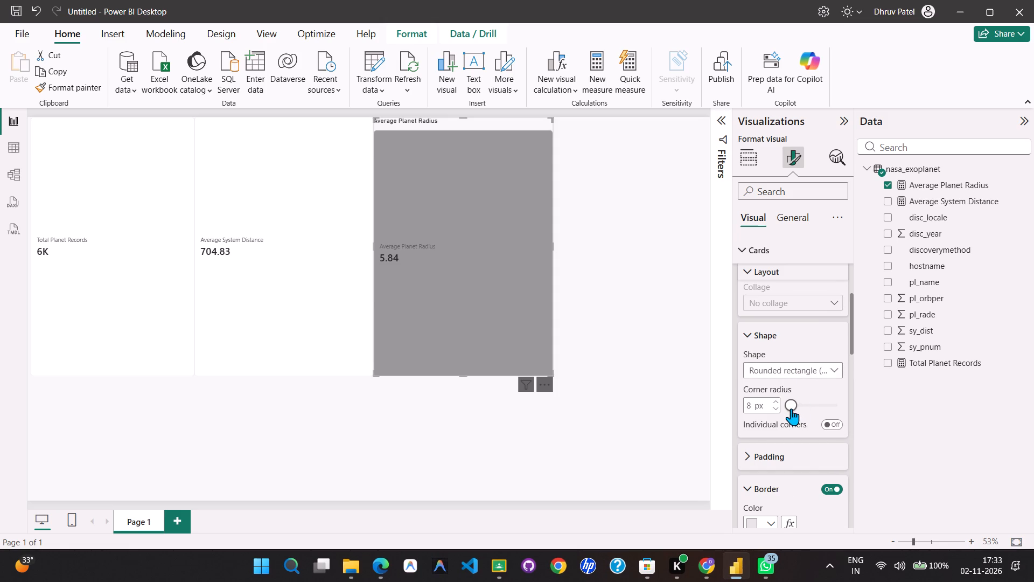
{"action": "left_click_drag", "start_coordinate": [791, 408], "coordinate": [797, 404]}
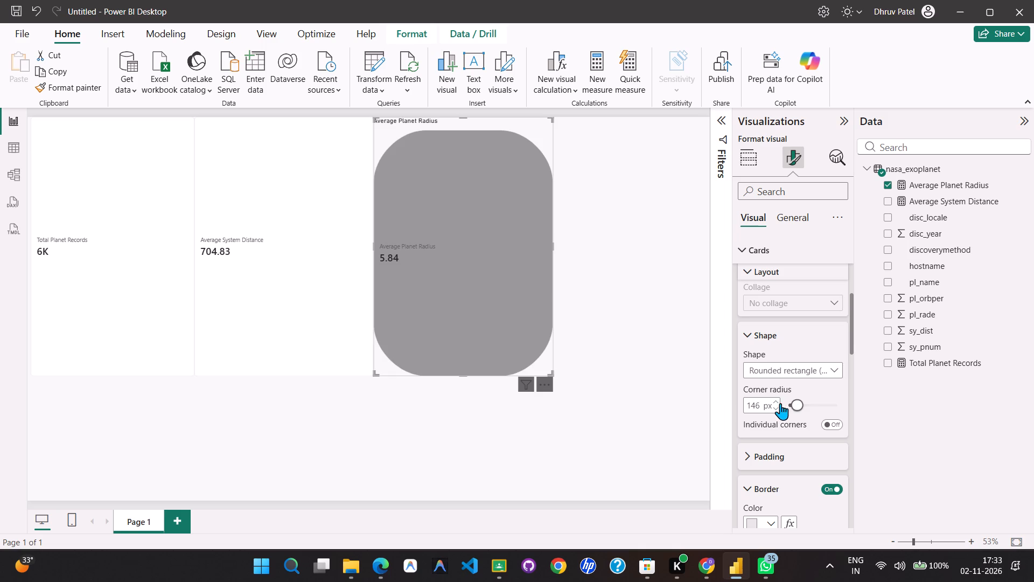
{"action": "left_click", "coordinate": [754, 398]}
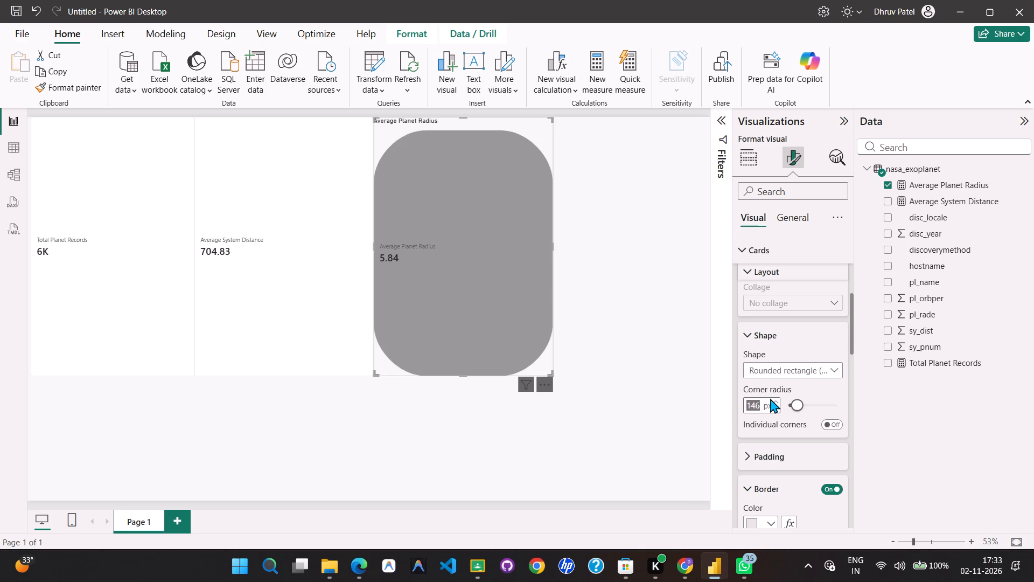
{"action": "type", "text": "10"}
{"action": "key", "text": "Return"}
{"action": "left_click", "coordinate": [691, 423]}
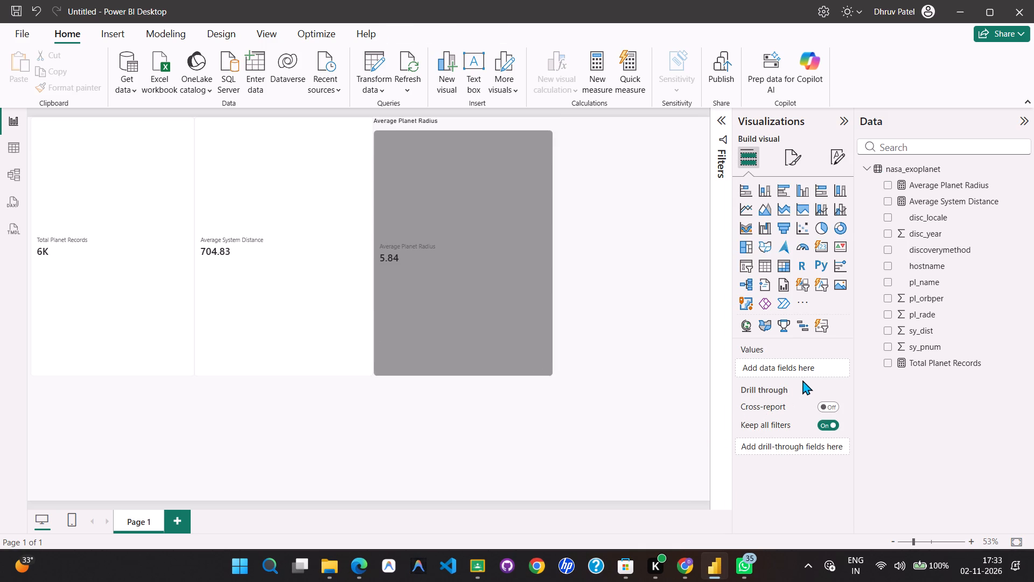
Reselect the Average Planet Radius card with its formatting options and read ChatGPT's Step 6 layout advice and Step 7 expected output.
{"action": "left_click", "coordinate": [801, 157]}
{"action": "left_click", "coordinate": [540, 256]}
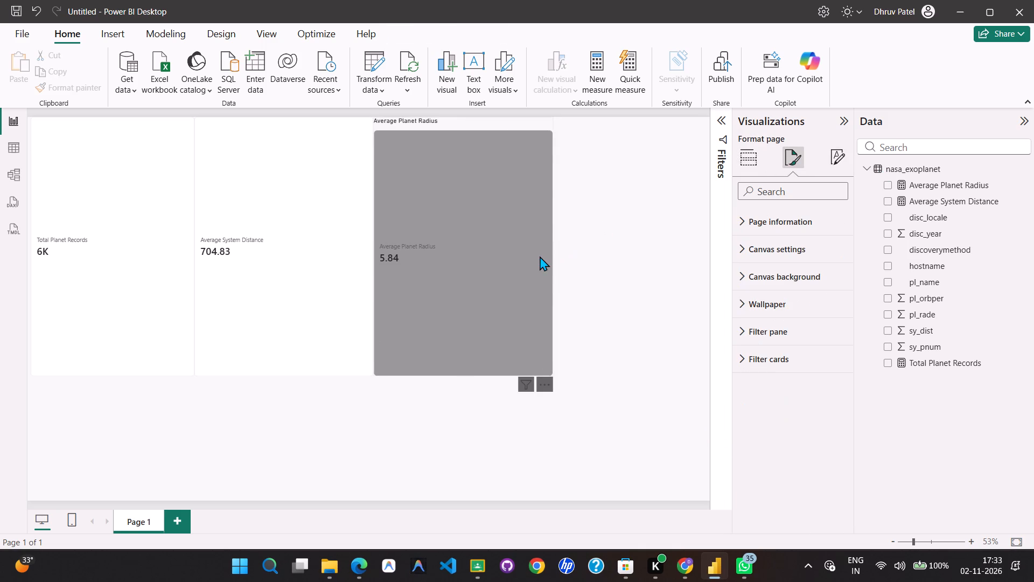
{"action": "key", "text": "alt+Tab"}
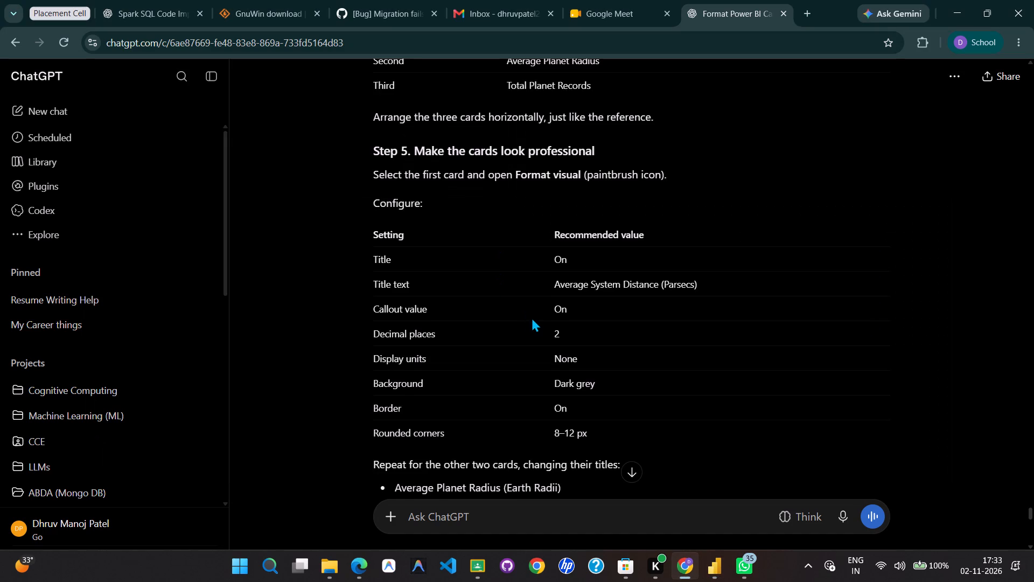
{"action": "scroll", "coordinate": [532, 317], "scroll_direction": "down", "scroll_amount": 6}
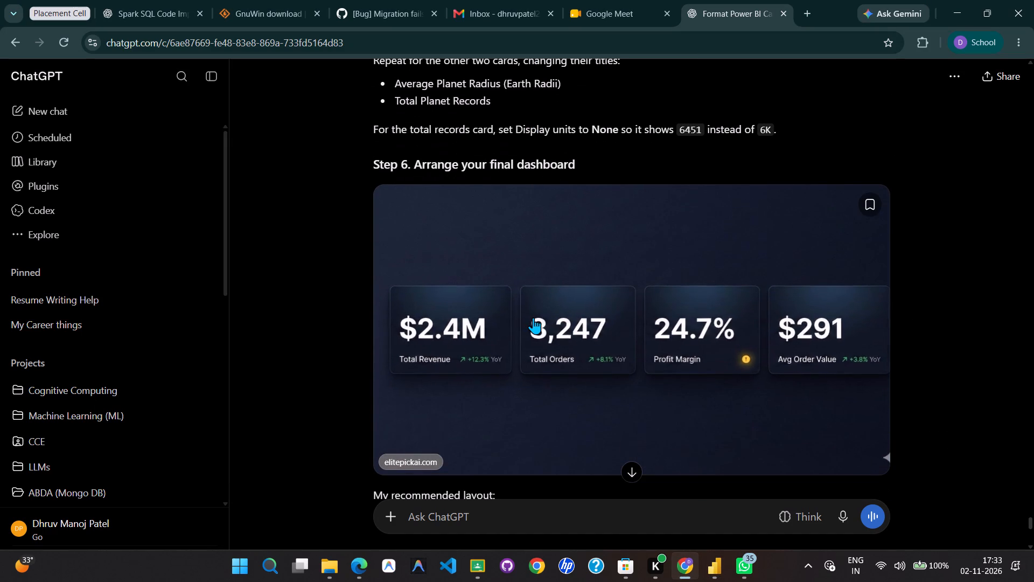
{"action": "scroll", "coordinate": [534, 317], "scroll_direction": "up", "scroll_amount": 2}
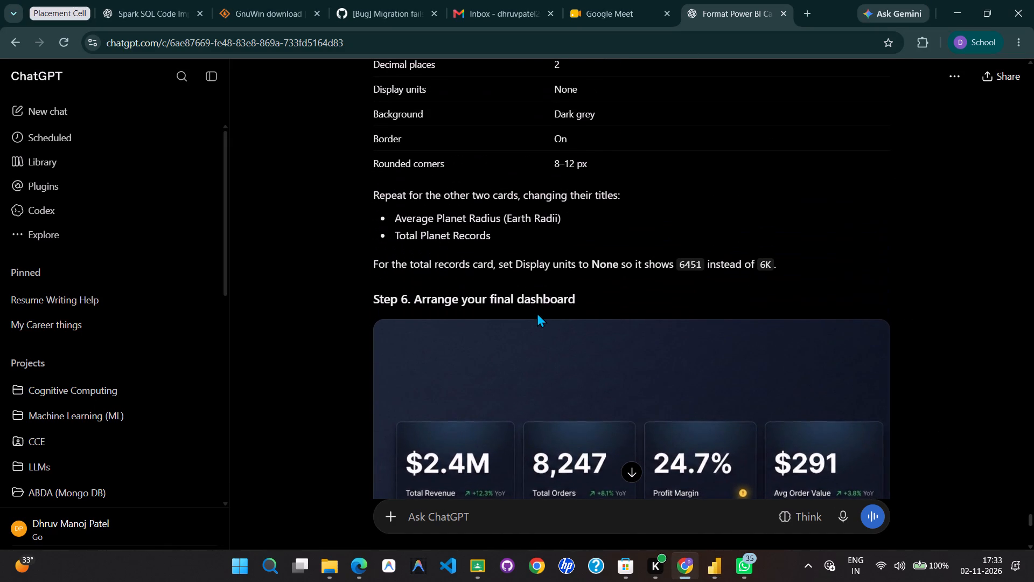
{"action": "scroll", "coordinate": [538, 311], "scroll_direction": "up", "scroll_amount": 1}
{"action": "key", "text": "alt+Tab"}
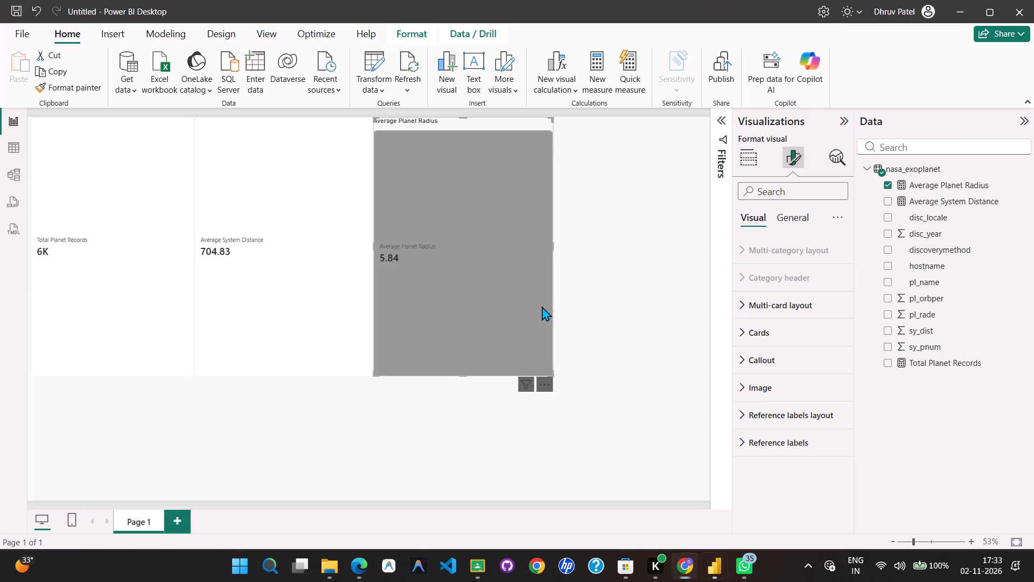
{"action": "key", "text": "alt+Tab"}
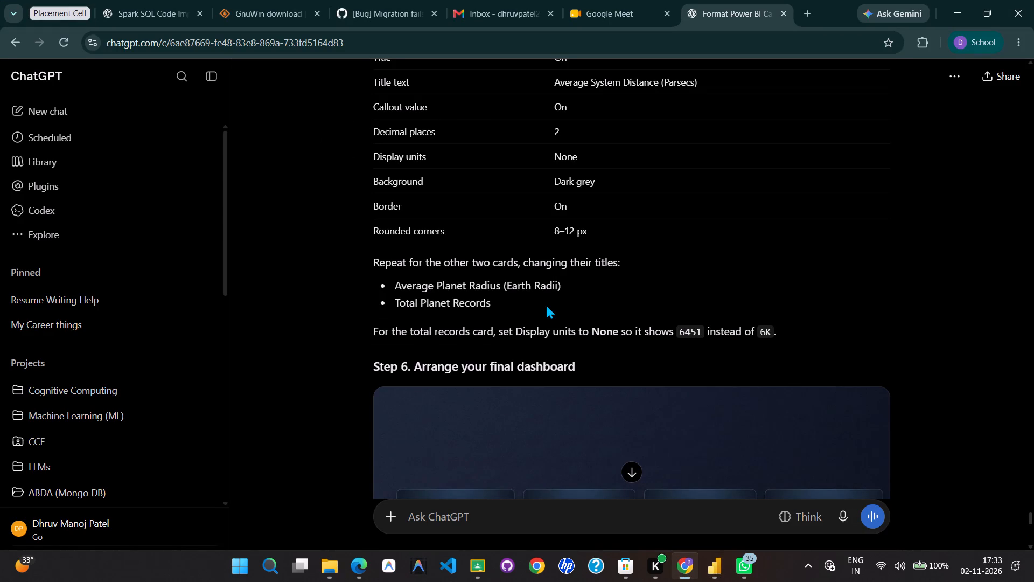
{"action": "scroll", "coordinate": [546, 304], "scroll_direction": "down", "scroll_amount": 4}
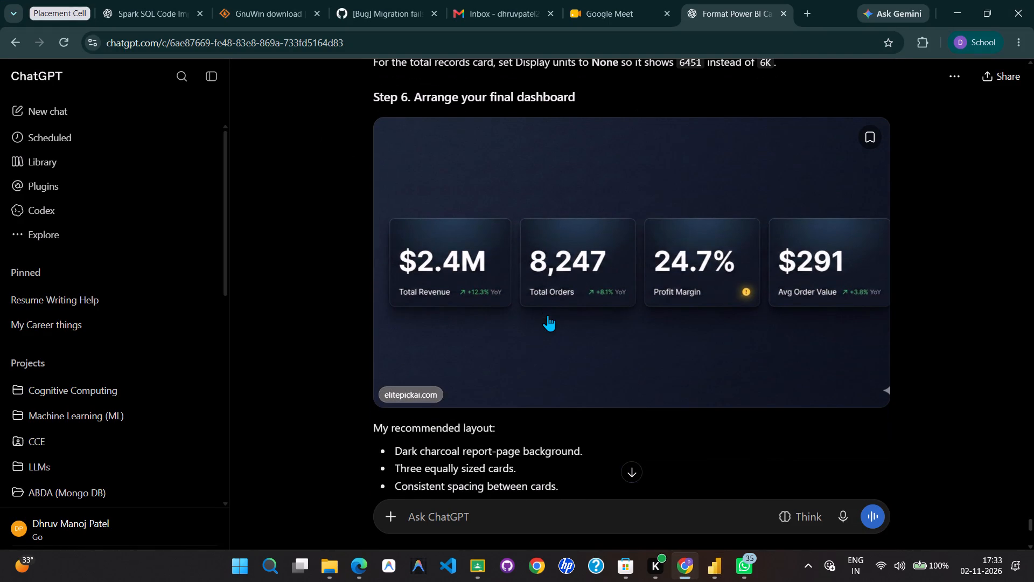
{"action": "scroll", "coordinate": [553, 307], "scroll_direction": "down", "scroll_amount": 5}
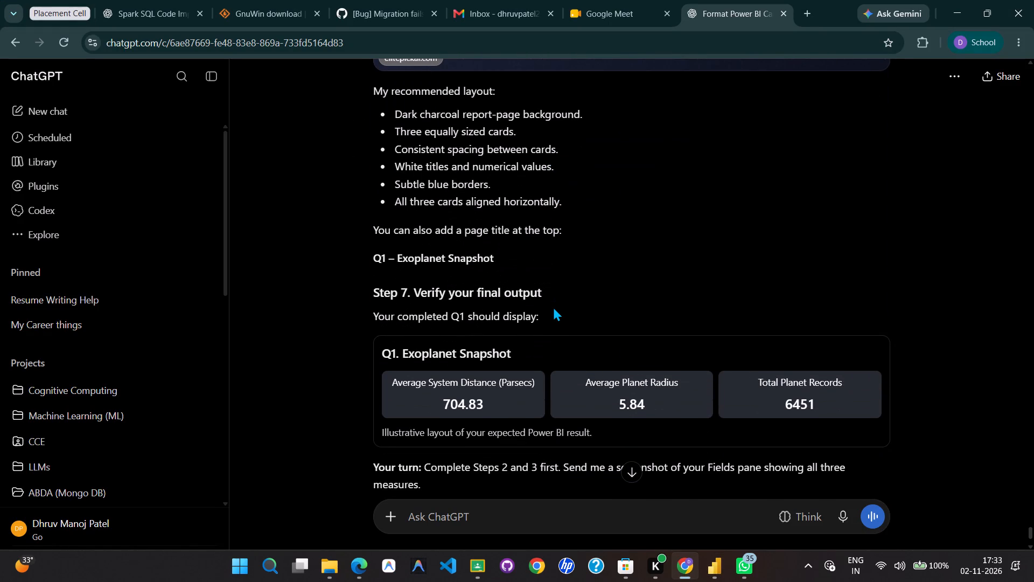
{"action": "key", "text": "alt+Tab"}
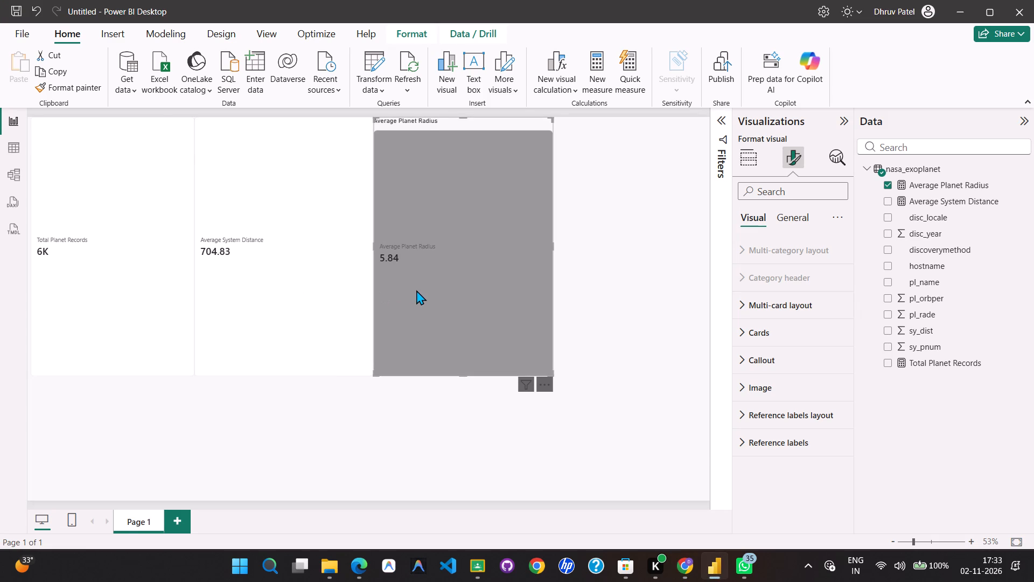
Shorten the Average Planet Radius, Average System Distance and Total Planet Records cards to the same height, aligning their bottom edges.
{"action": "scroll", "coordinate": [416, 290], "scroll_direction": "up", "scroll_amount": 1, "text": "ctrl"}
{"action": "left_click_drag", "start_coordinate": [530, 408], "coordinate": [532, 328]}
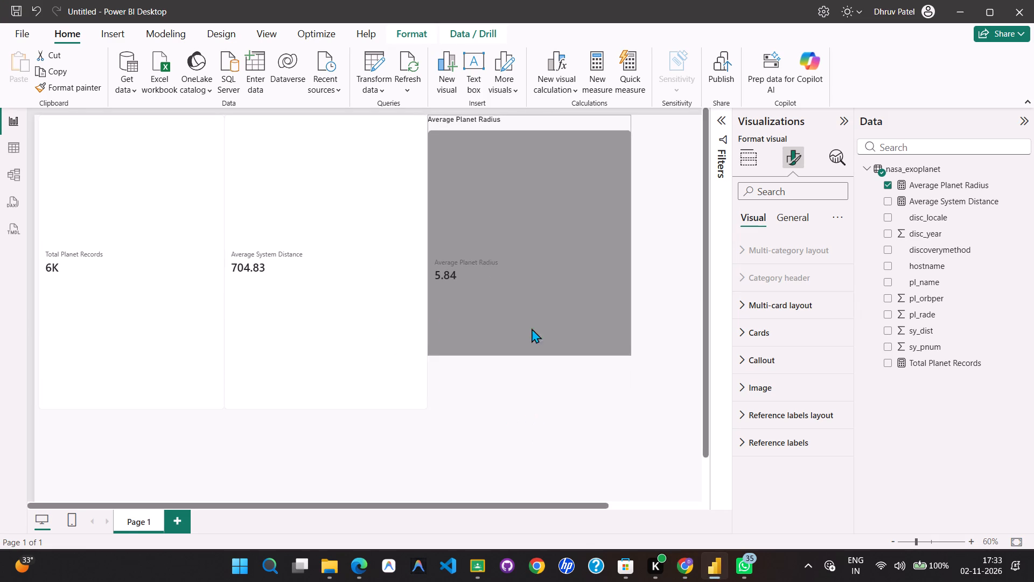
{"action": "left_click_drag", "start_coordinate": [532, 328], "coordinate": [530, 216]}
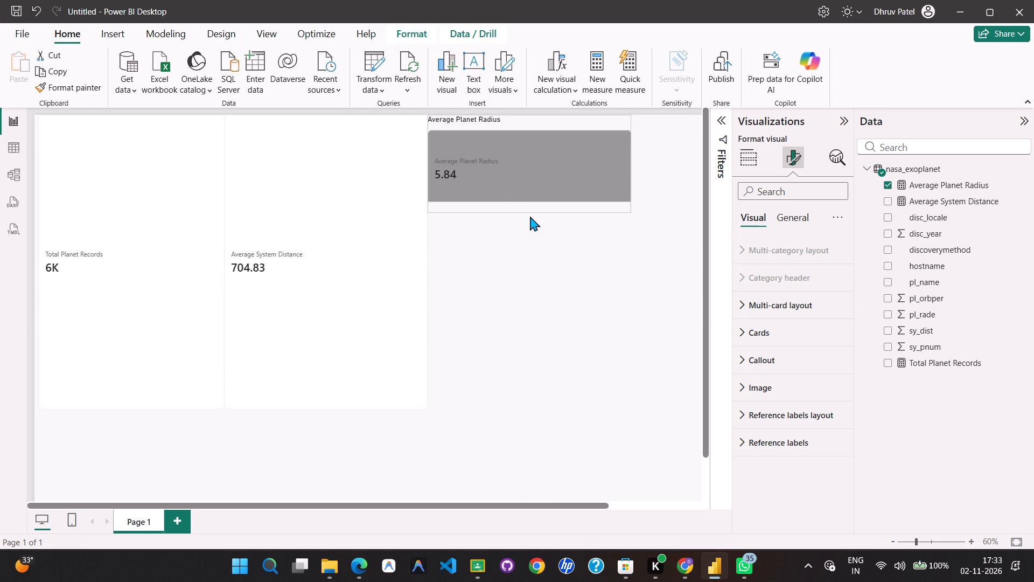
{"action": "left_click_drag", "start_coordinate": [530, 216], "coordinate": [529, 220]}
{"action": "left_click", "coordinate": [313, 391]}
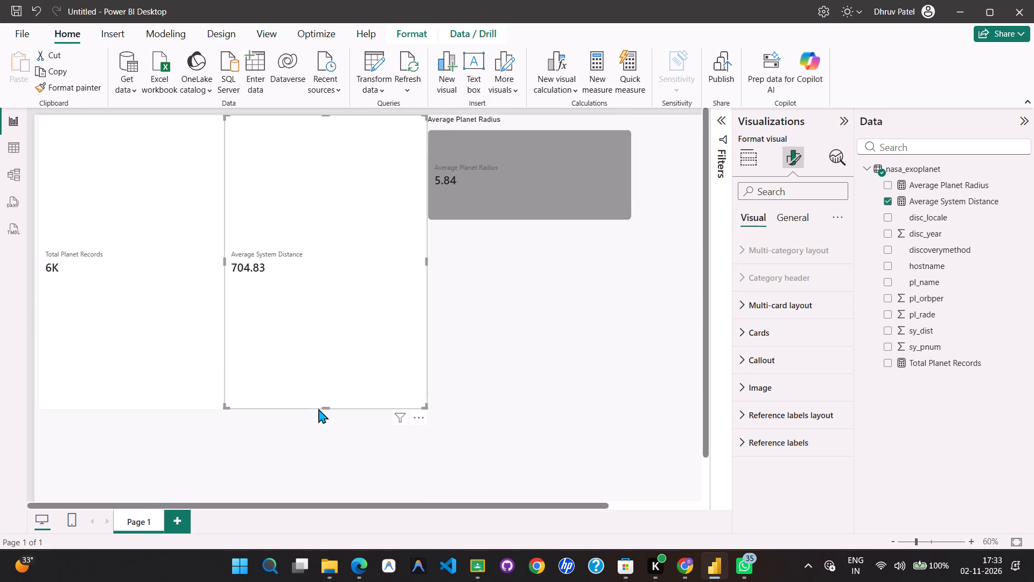
{"action": "left_click_drag", "start_coordinate": [324, 408], "coordinate": [341, 221]}
{"action": "left_click", "coordinate": [108, 375]}
{"action": "left_click_drag", "start_coordinate": [129, 407], "coordinate": [145, 246]}
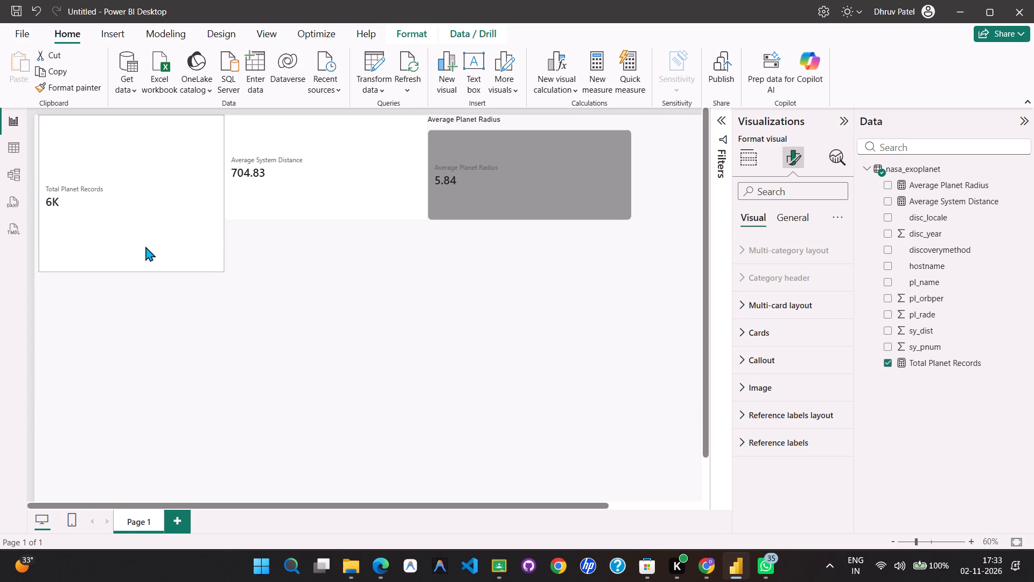
{"action": "left_click_drag", "start_coordinate": [145, 246], "coordinate": [157, 219]}
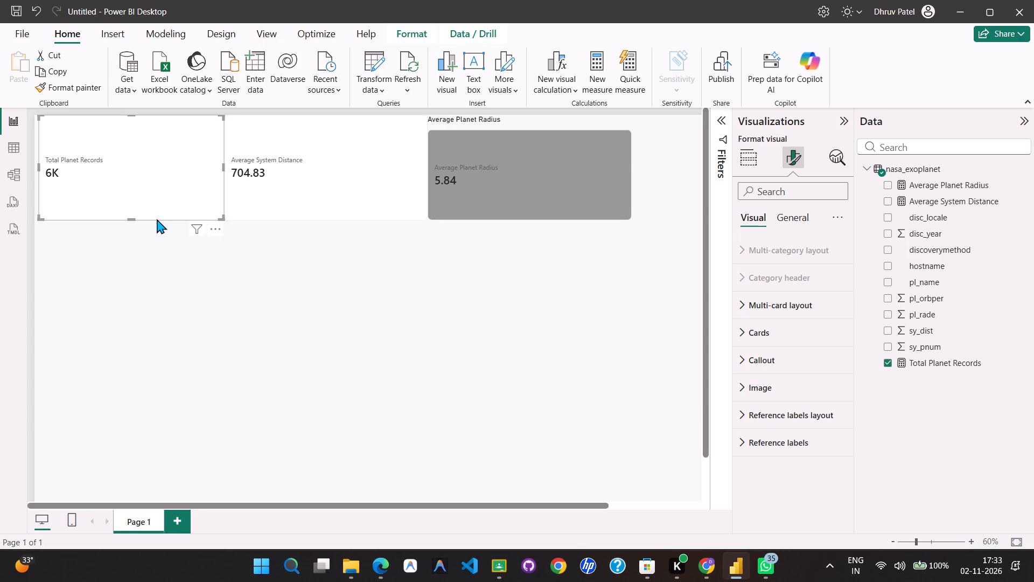
Narrow the Total Planet Records card from its right edge to roughly 60% of its width.
{"action": "scroll", "coordinate": [213, 251], "scroll_direction": "up", "scroll_amount": 2, "text": "ctrl"}
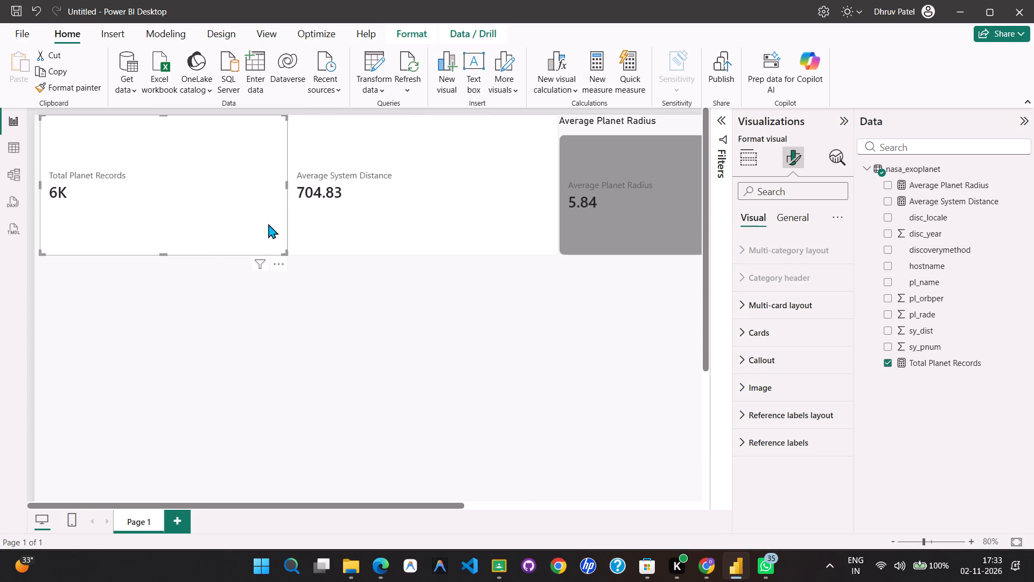
{"action": "left_click", "coordinate": [284, 183]}
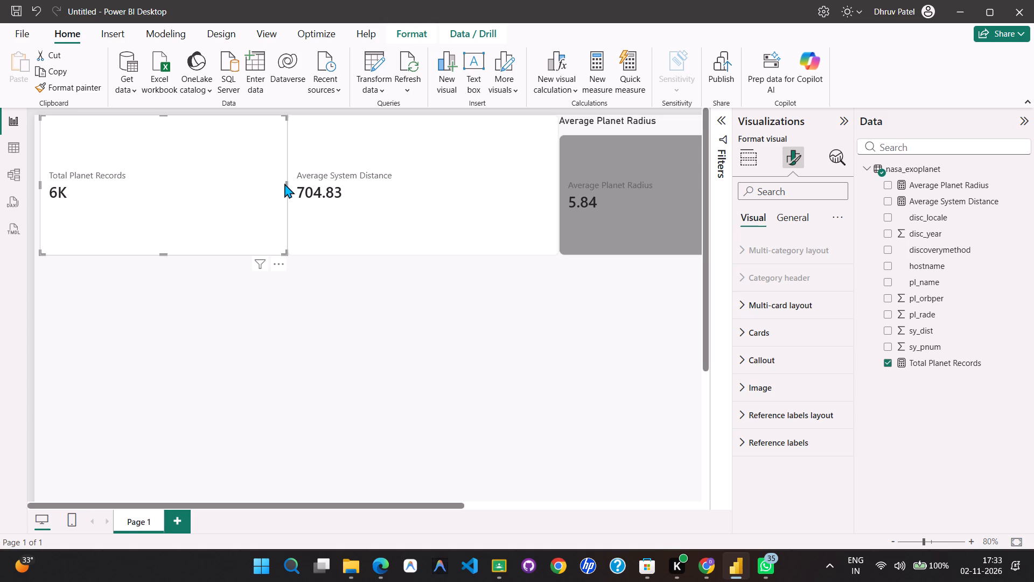
{"action": "left_click_drag", "start_coordinate": [287, 186], "coordinate": [194, 191]}
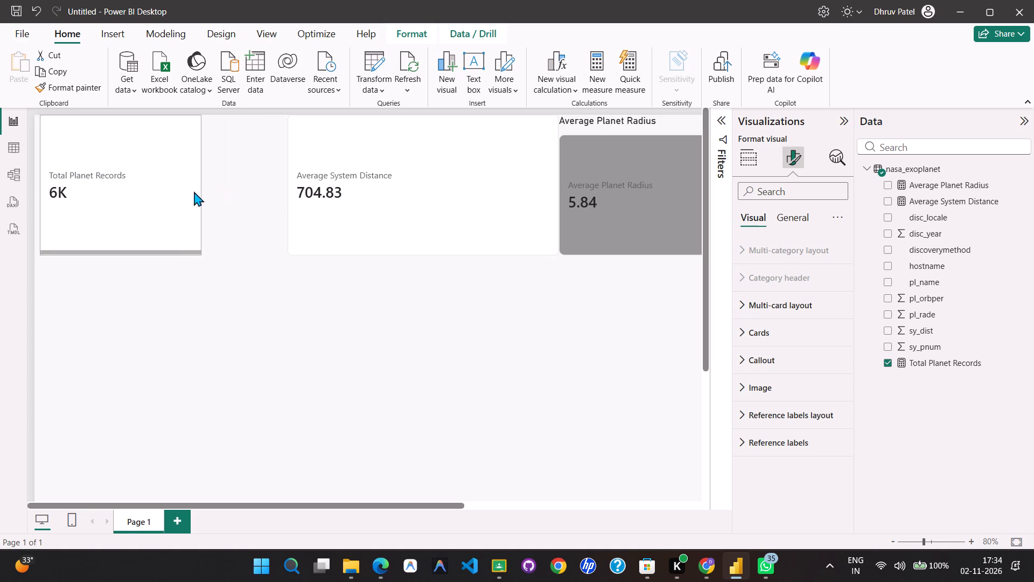
{"action": "left_click_drag", "start_coordinate": [194, 191], "coordinate": [188, 193]}
Move the Average System Distance card left until it sits directly against the Total Planet Records card, keeping their tops aligned.
{"action": "left_click", "coordinate": [346, 196]}
{"action": "left_click_drag", "start_coordinate": [346, 196], "coordinate": [288, 195]}
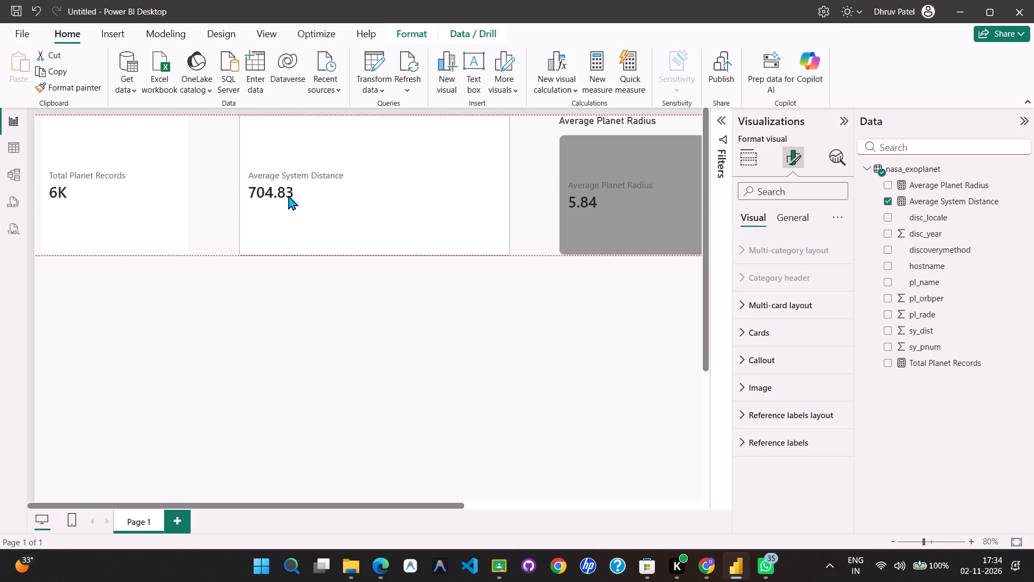
{"action": "left_click_drag", "start_coordinate": [288, 195], "coordinate": [246, 195]}
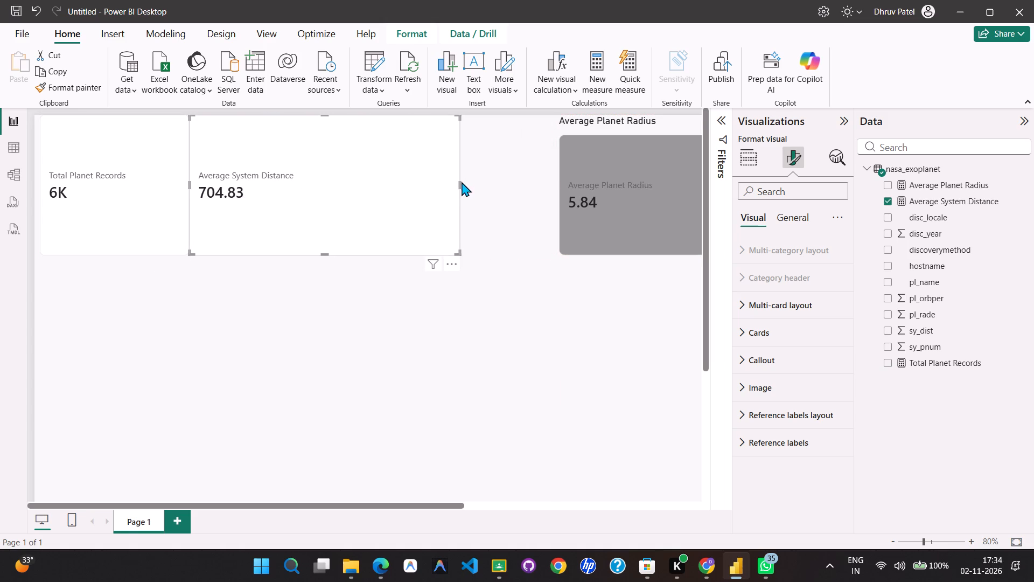
Narrow the Average System Distance card from its right edge to roughly 60% of its width.
{"action": "left_click", "coordinate": [461, 184]}
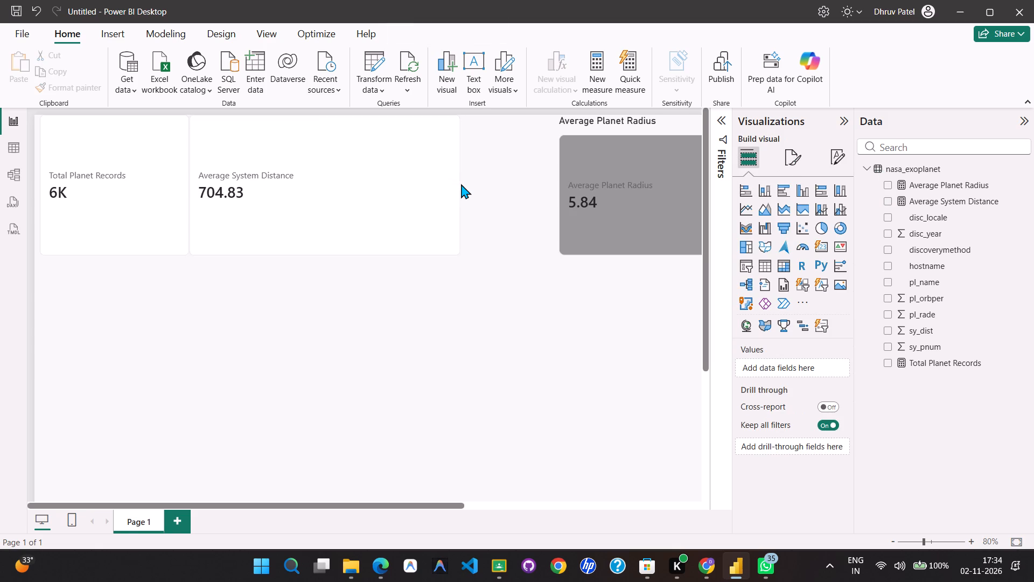
{"action": "left_click", "coordinate": [449, 185]}
{"action": "left_click_drag", "start_coordinate": [459, 186], "coordinate": [343, 190]}
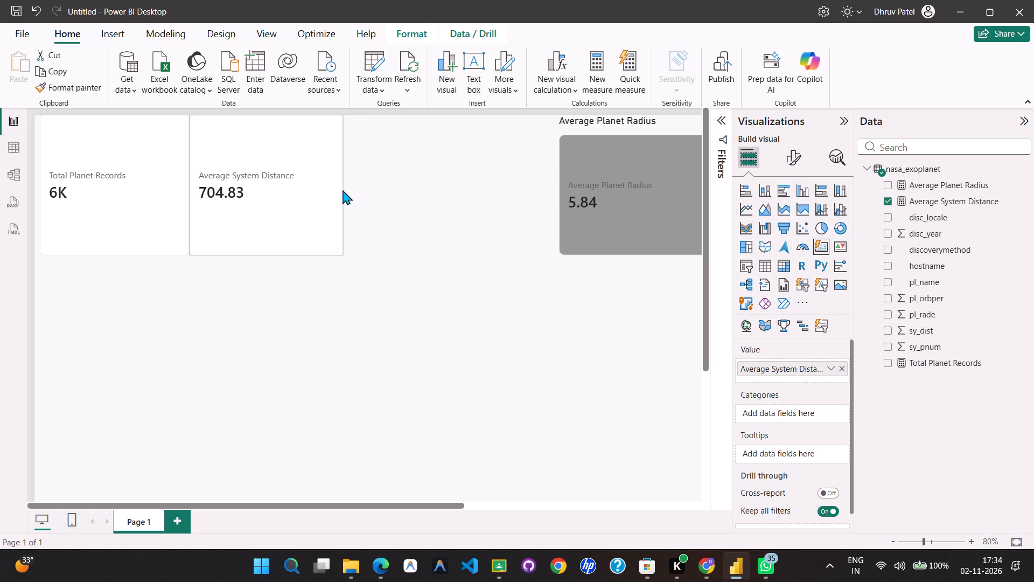
{"action": "left_click_drag", "start_coordinate": [343, 190], "coordinate": [349, 191]}
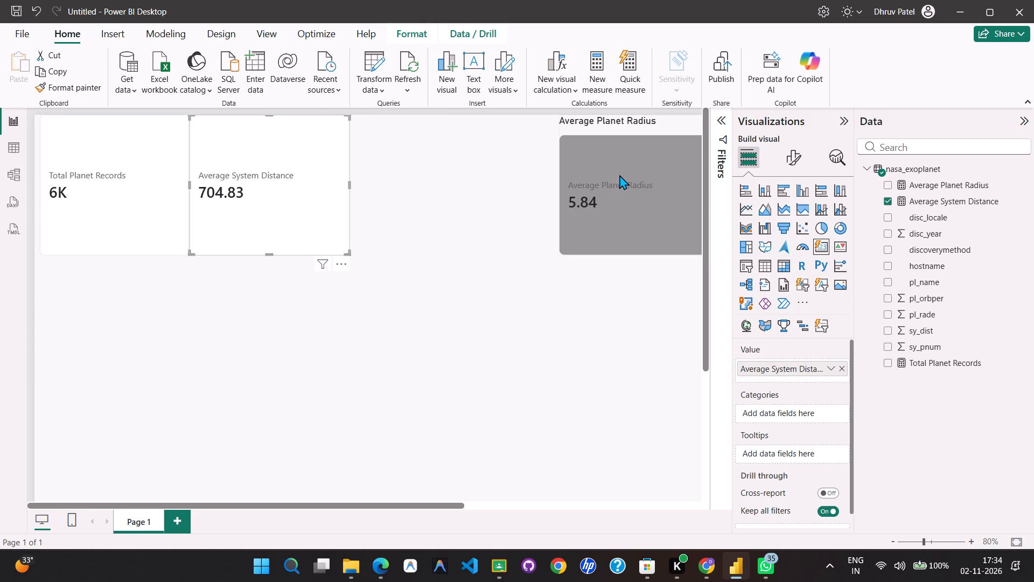
Place the Average Planet Radius card directly against the Average System Distance card and narrow it to nearly the same width.
{"action": "left_click_drag", "start_coordinate": [619, 175], "coordinate": [410, 169]}
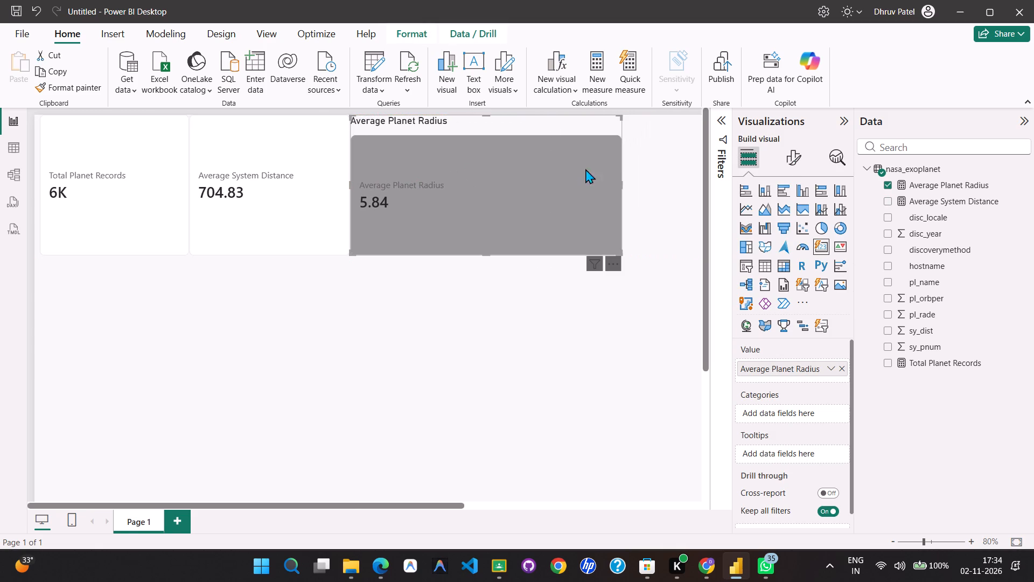
{"action": "left_click_drag", "start_coordinate": [621, 185], "coordinate": [528, 190]}
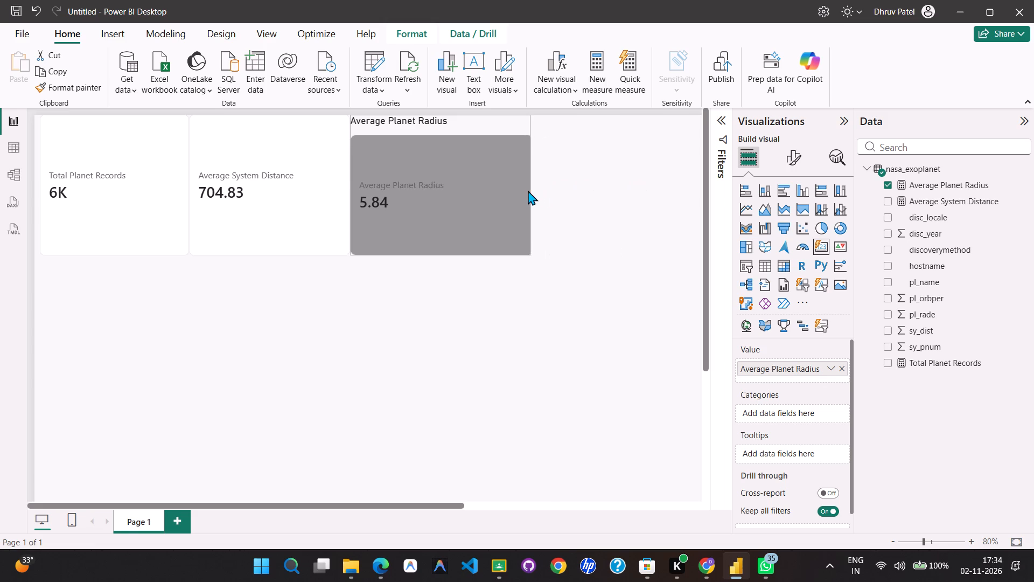
{"action": "left_click_drag", "start_coordinate": [528, 190], "coordinate": [508, 194]}
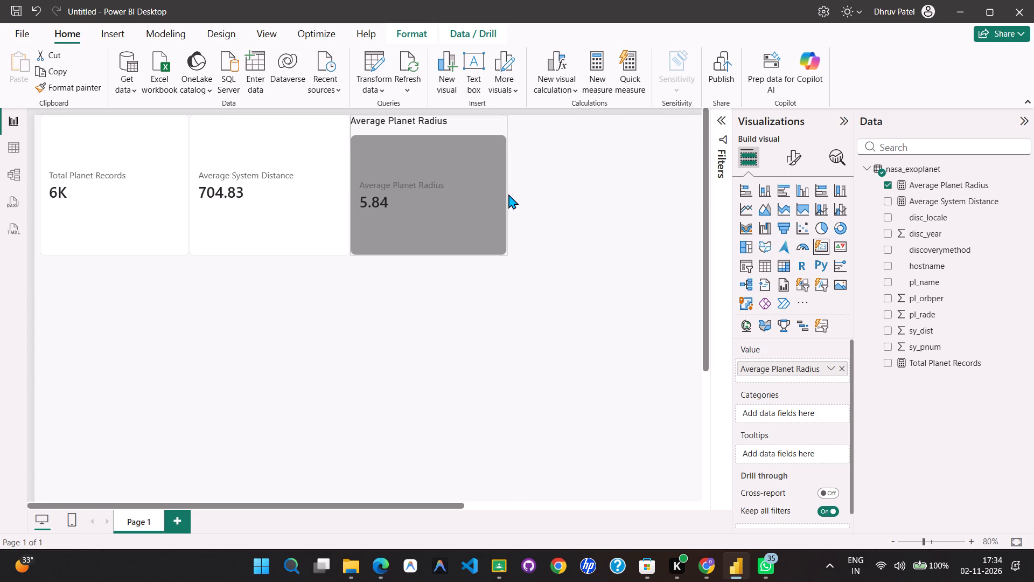
{"action": "left_click_drag", "start_coordinate": [508, 194], "coordinate": [506, 196]}
{"action": "left_click", "coordinate": [538, 313]}
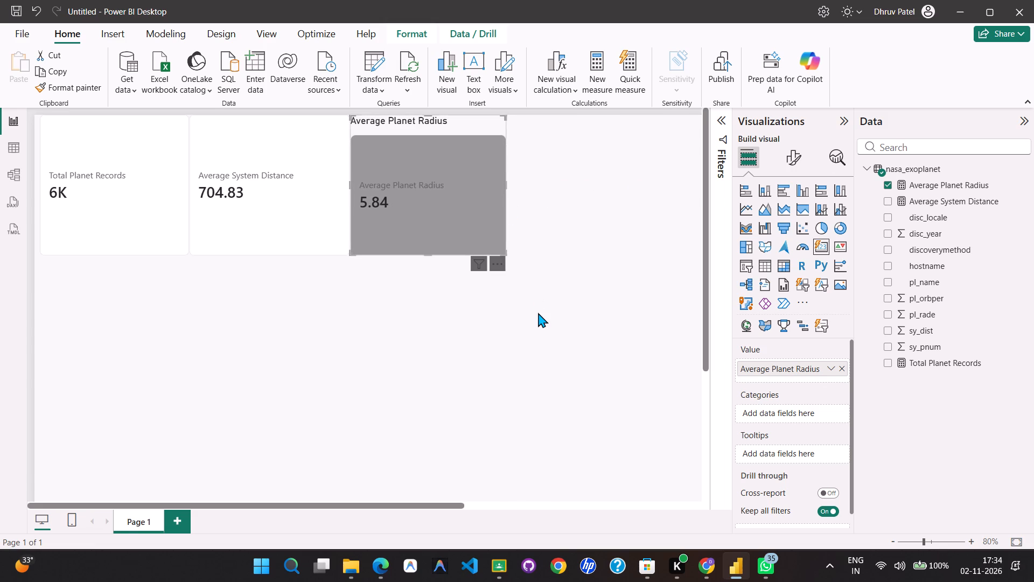
Enable the callout background on the Average System Distance card and colour it the same grey as the Average Planet Radius card.
{"action": "left_click", "coordinate": [336, 209]}
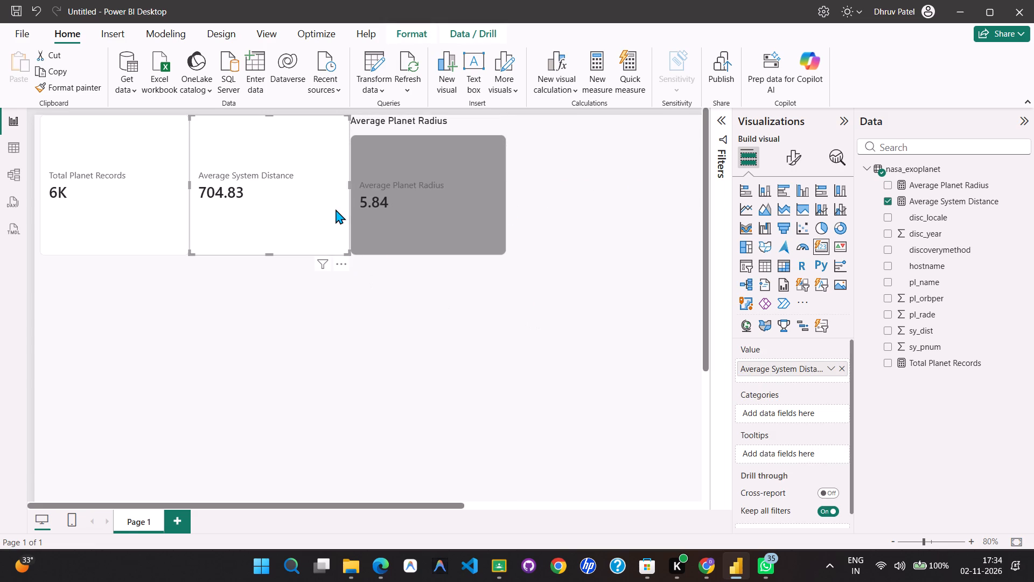
{"action": "left_click", "coordinate": [806, 154]}
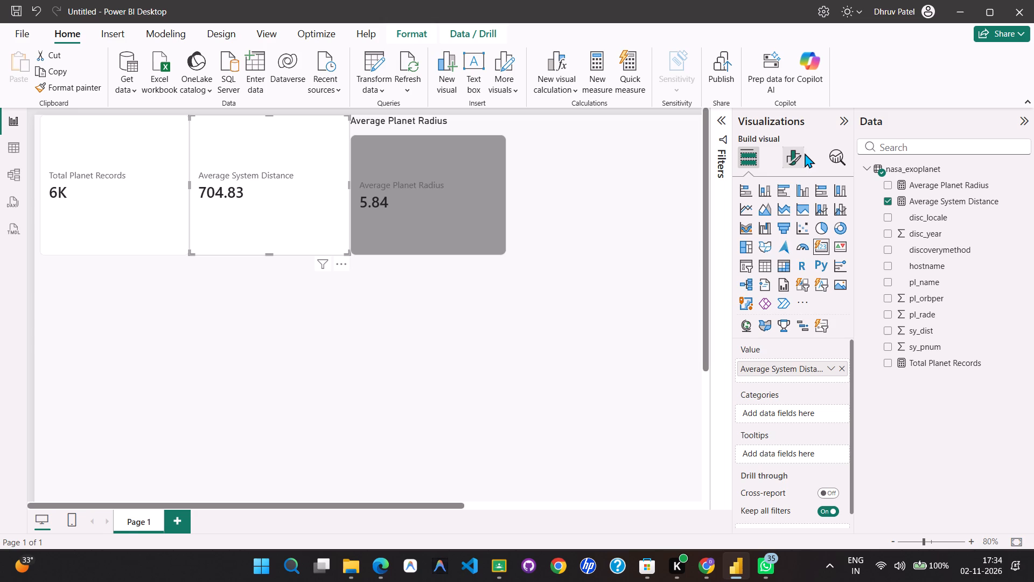
{"action": "left_click", "coordinate": [798, 155]}
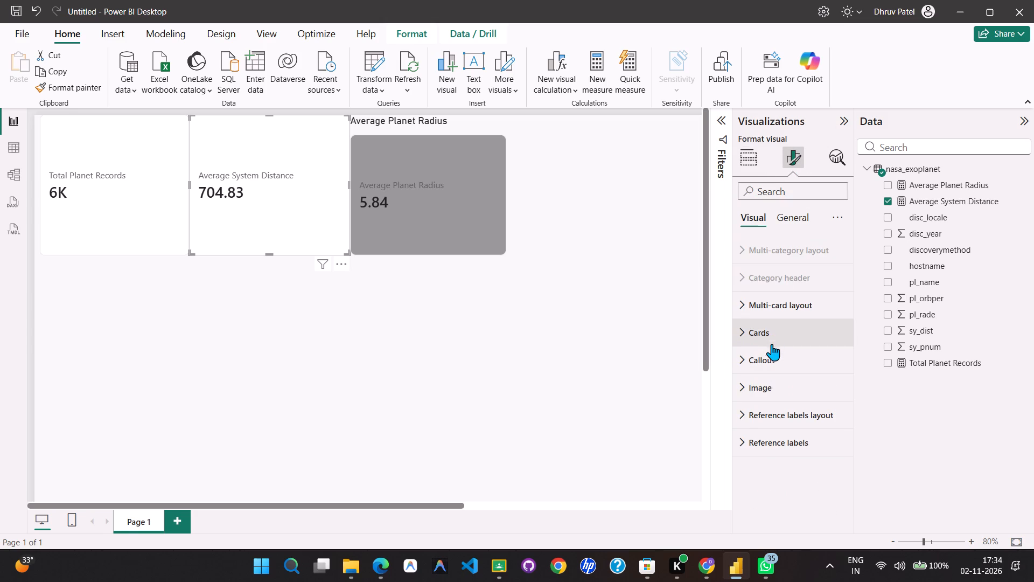
{"action": "left_click", "coordinate": [772, 350]}
{"action": "left_click", "coordinate": [815, 426]}
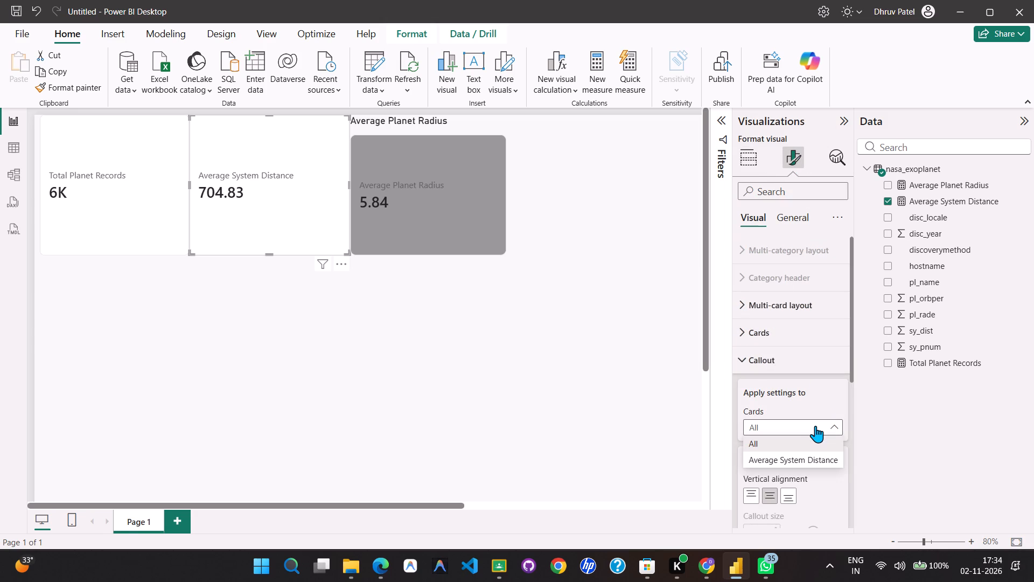
{"action": "left_click", "coordinate": [815, 426]}
{"action": "scroll", "coordinate": [807, 403], "scroll_direction": "down", "scroll_amount": 2}
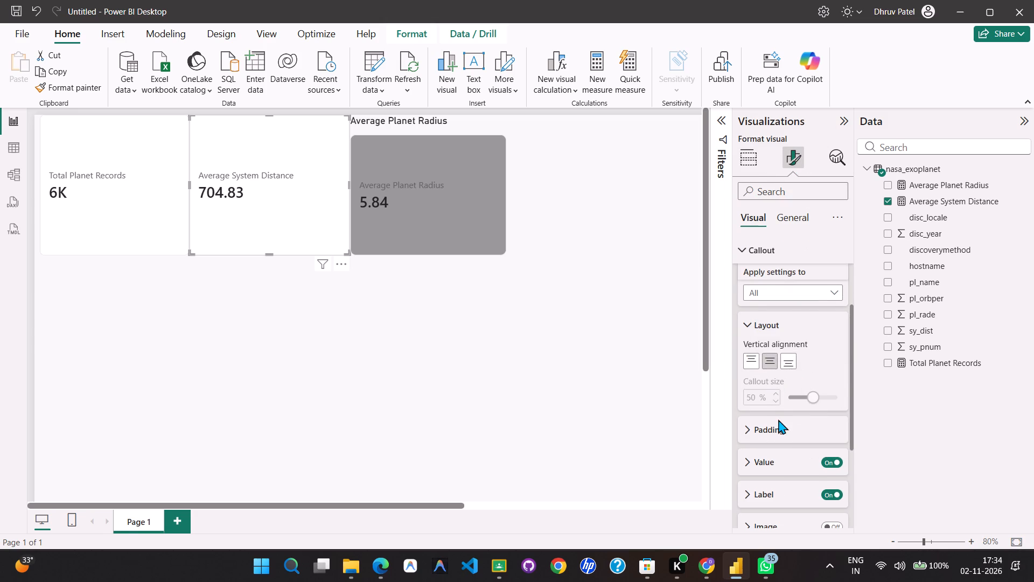
{"action": "scroll", "coordinate": [778, 419], "scroll_direction": "down", "scroll_amount": 1}
{"action": "left_click", "coordinate": [774, 395]}
{"action": "left_click", "coordinate": [774, 395]}
{"action": "scroll", "coordinate": [774, 395], "scroll_direction": "down", "scroll_amount": 2}
{"action": "left_click", "coordinate": [774, 395]}
{"action": "left_click", "coordinate": [774, 399]}
{"action": "scroll", "coordinate": [774, 399], "scroll_direction": "down", "scroll_amount": 2}
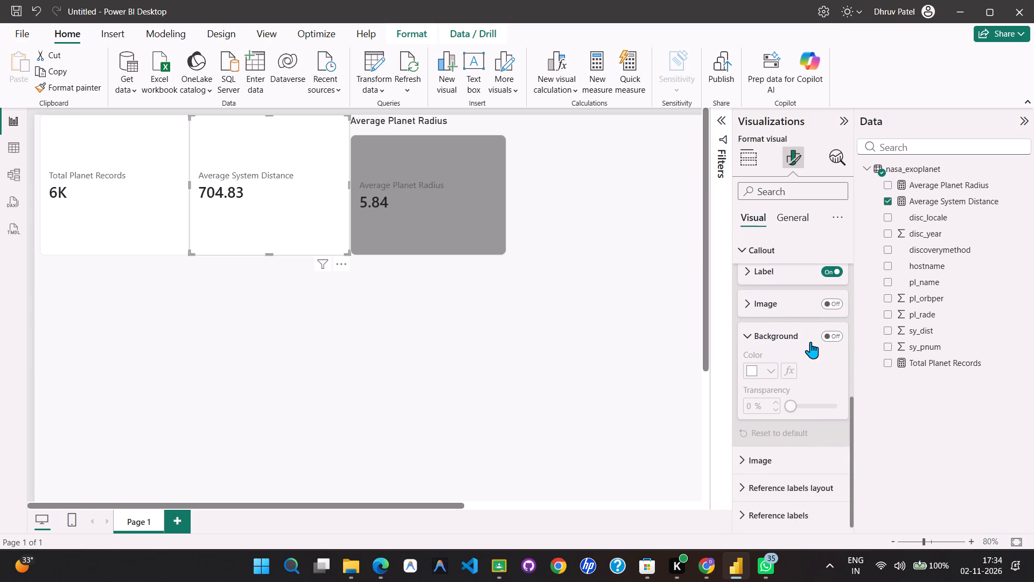
{"action": "left_click", "coordinate": [835, 336]}
{"action": "left_click", "coordinate": [763, 368]}
{"action": "left_click", "coordinate": [781, 158]}
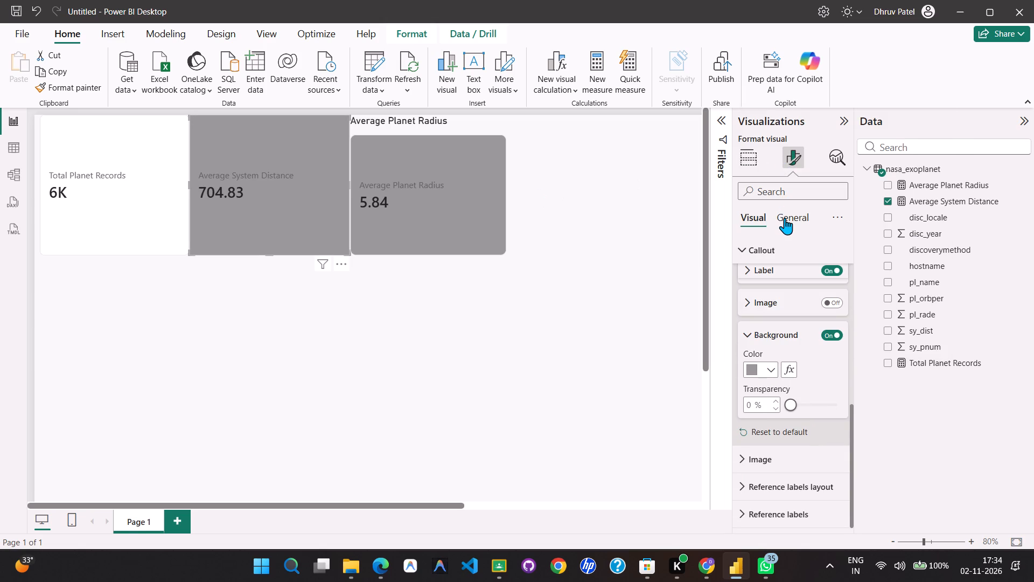
Turn on the Average System Distance card's title with the text "Average System Distance" and the Heading 2 style.
{"action": "left_click", "coordinate": [785, 218]}
{"action": "left_click", "coordinate": [776, 276]}
{"action": "left_click", "coordinate": [839, 280]}
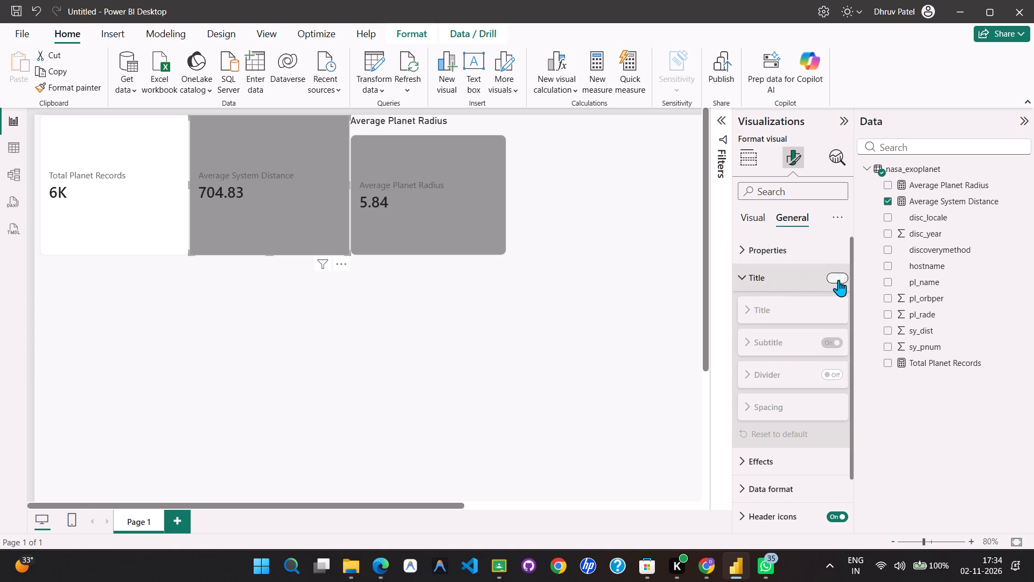
{"action": "left_click", "coordinate": [787, 344]}
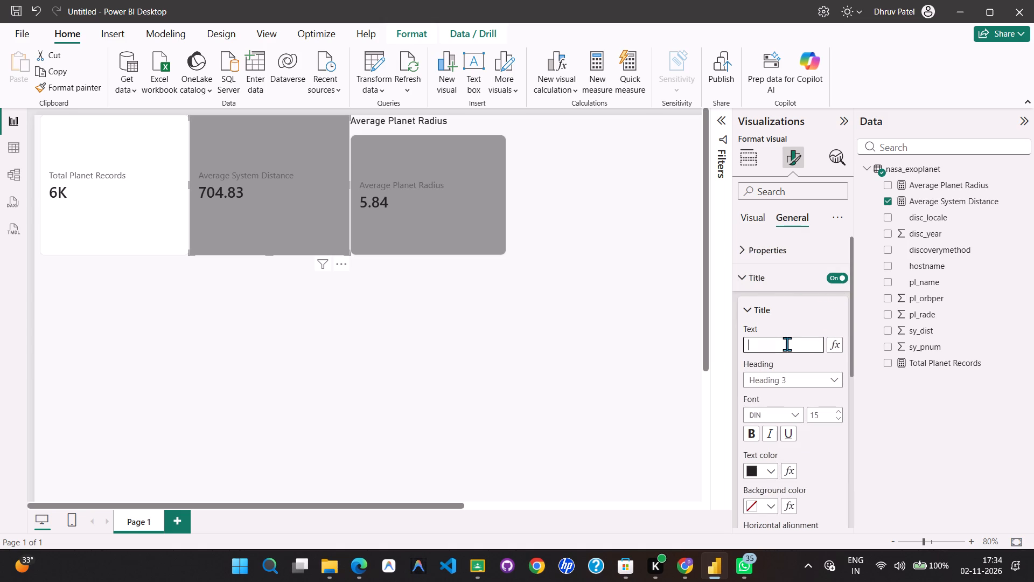
{"action": "type", "text": "Average System"}
{"action": "key", "text": "space"}
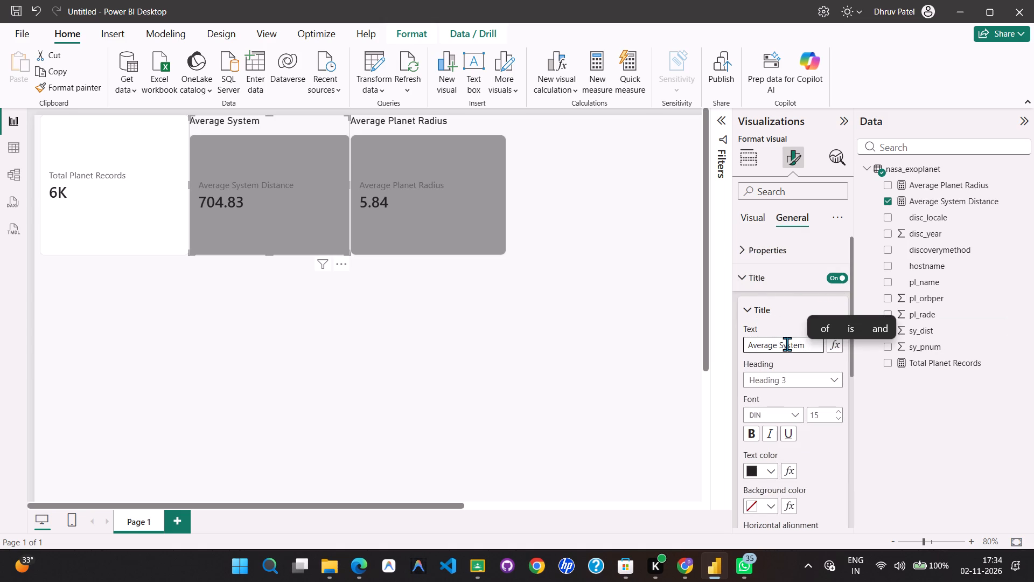
{"action": "type", "text": "Distance"}
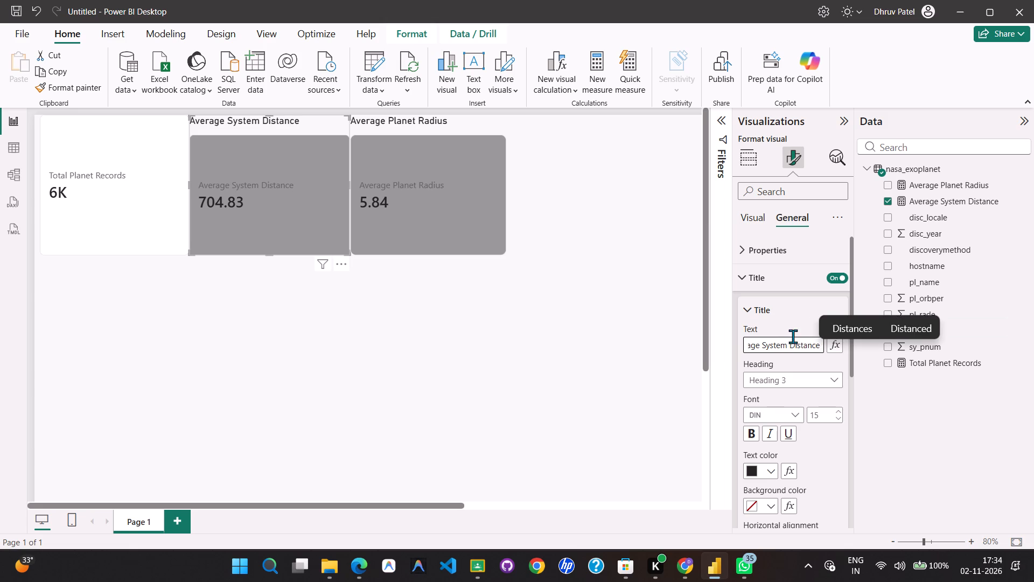
{"action": "left_click", "coordinate": [806, 383]}
{"action": "left_click", "coordinate": [777, 417]}
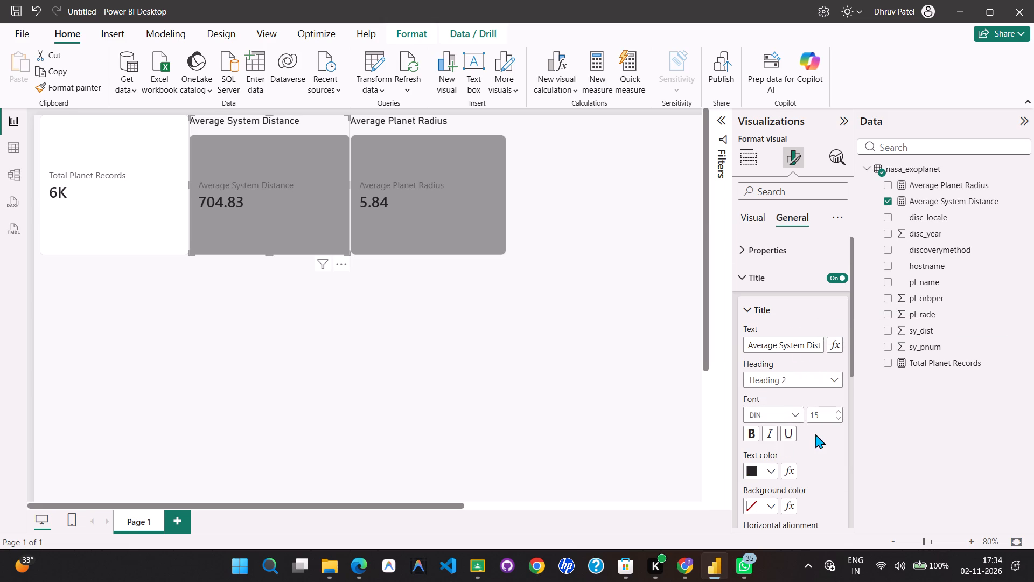
Review the remaining title options and the callout formatting settings of the Average System Distance card.
{"action": "scroll", "coordinate": [815, 434], "scroll_direction": "down", "scroll_amount": 1}
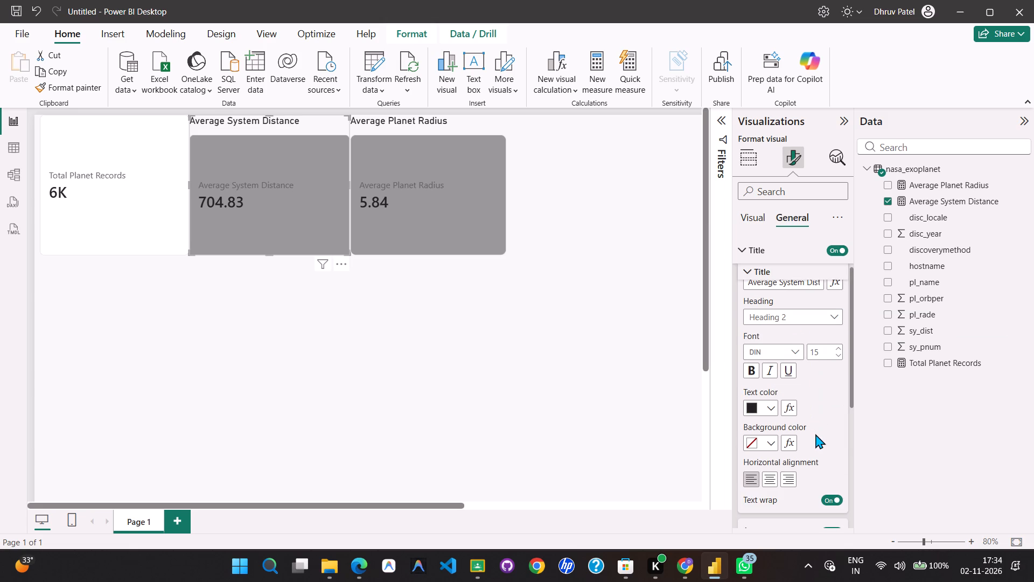
{"action": "scroll", "coordinate": [815, 434], "scroll_direction": "down", "scroll_amount": 2}
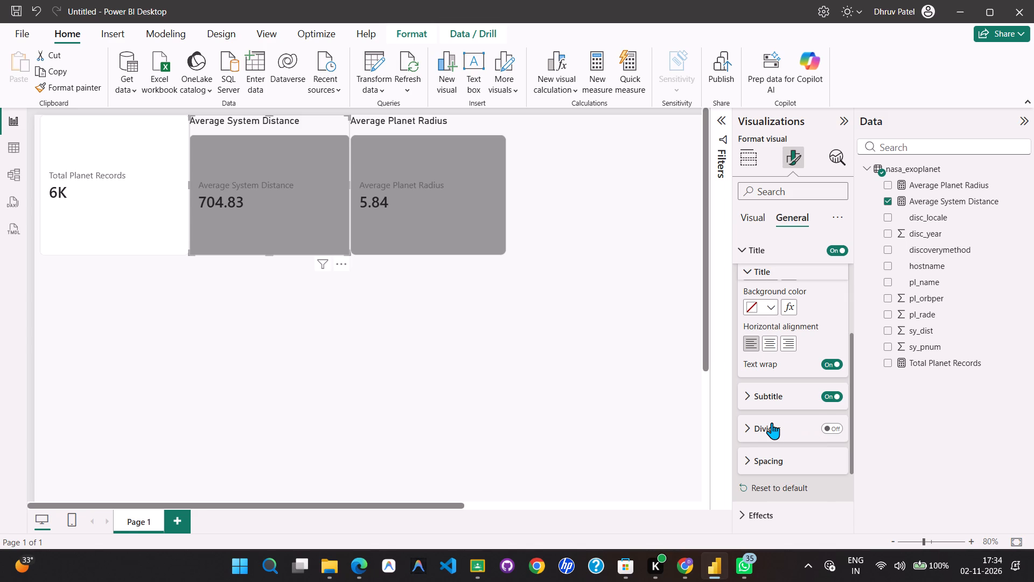
{"action": "left_click", "coordinate": [772, 422]}
{"action": "left_click", "coordinate": [772, 422]}
{"action": "scroll", "coordinate": [770, 451], "scroll_direction": "down", "scroll_amount": 3}
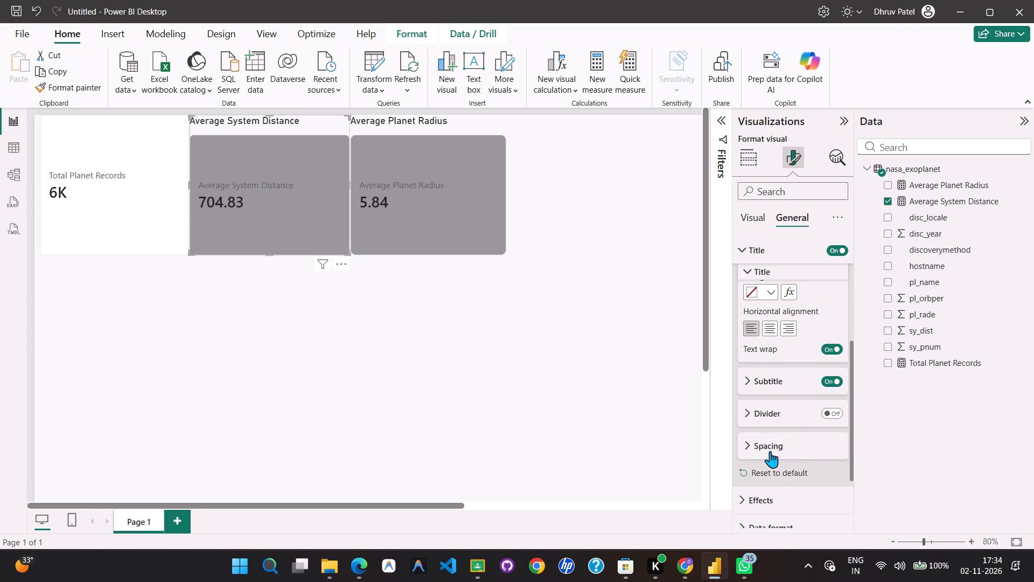
{"action": "scroll", "coordinate": [770, 451], "scroll_direction": "down", "scroll_amount": 3}
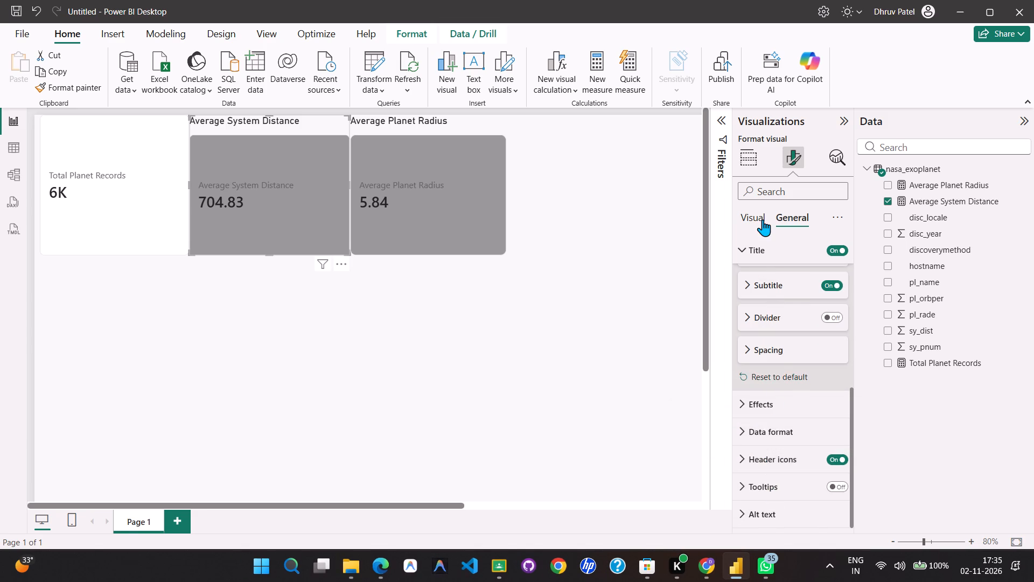
{"action": "left_click", "coordinate": [763, 219]}
{"action": "scroll", "coordinate": [763, 414], "scroll_direction": "down", "scroll_amount": 9}
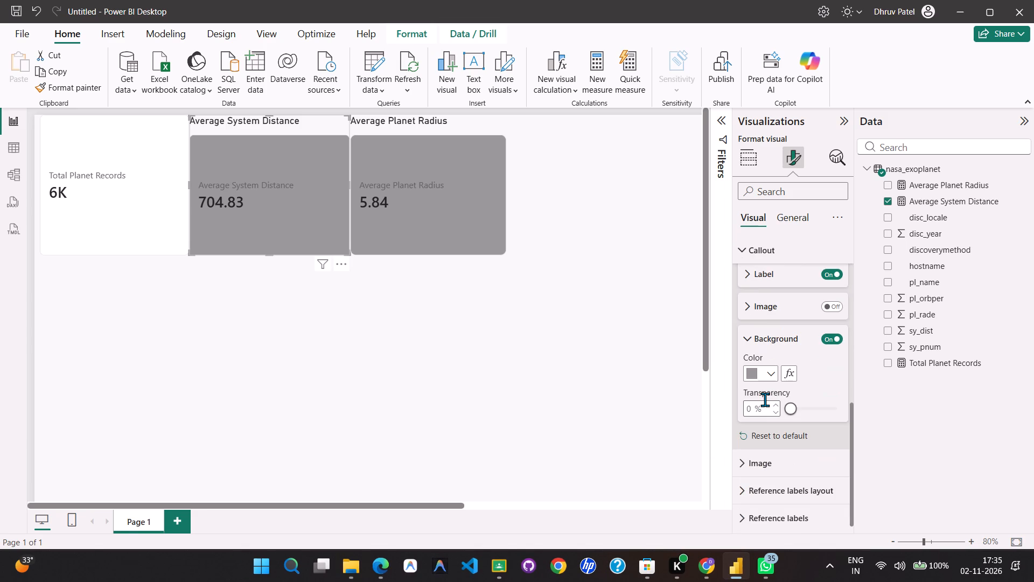
{"action": "scroll", "coordinate": [765, 399], "scroll_direction": "up", "scroll_amount": 7}
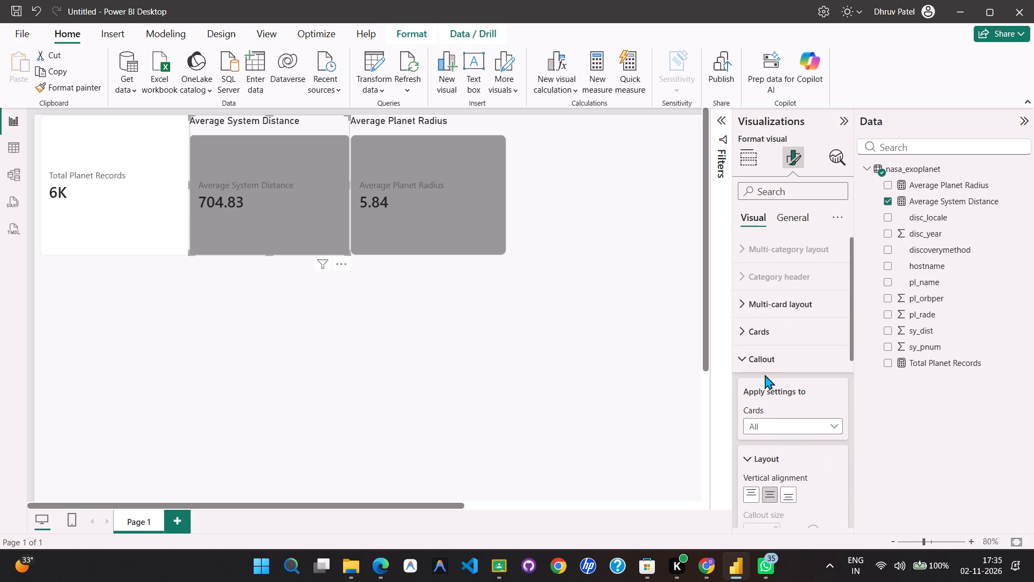
{"action": "left_click", "coordinate": [765, 362]}
{"action": "scroll", "coordinate": [776, 306], "scroll_direction": "up", "scroll_amount": 2}
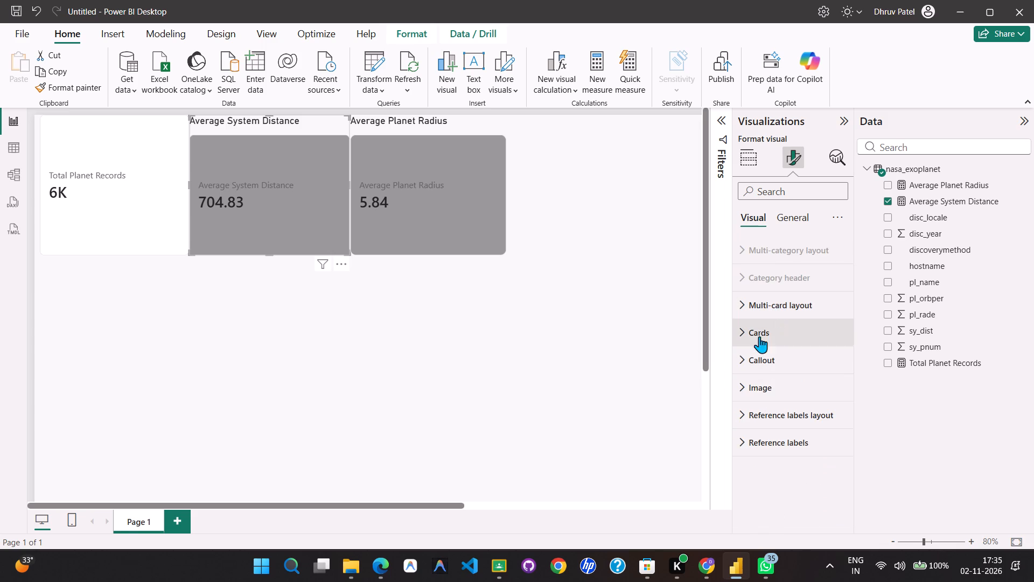
{"action": "left_click", "coordinate": [758, 352]}
{"action": "scroll", "coordinate": [771, 390], "scroll_direction": "down", "scroll_amount": 4}
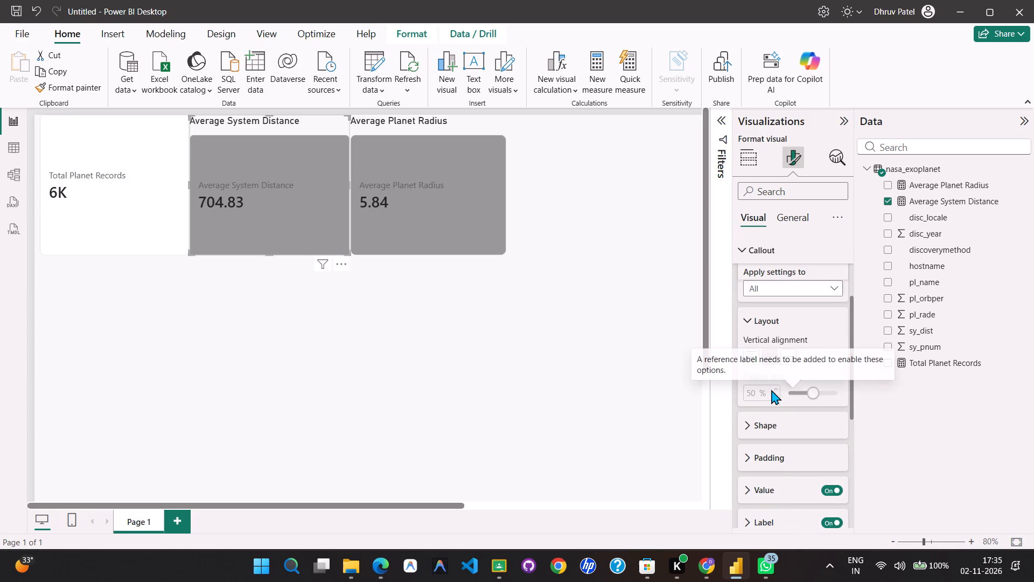
{"action": "scroll", "coordinate": [774, 390], "scroll_direction": "up", "scroll_amount": 1}
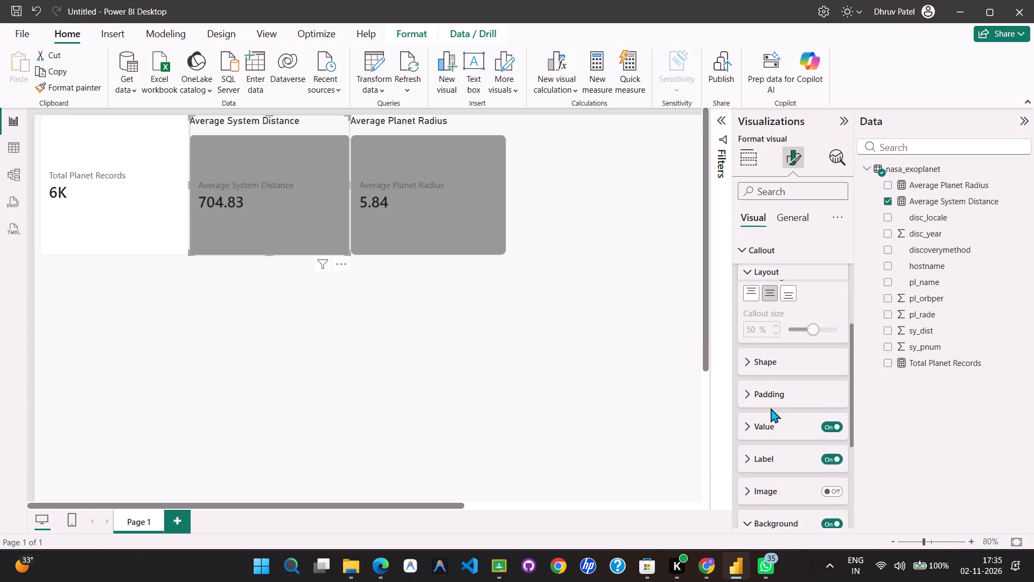
{"action": "scroll", "coordinate": [771, 408], "scroll_direction": "down", "scroll_amount": 2}
{"action": "scroll", "coordinate": [772, 392], "scroll_direction": "up", "scroll_amount": 2}
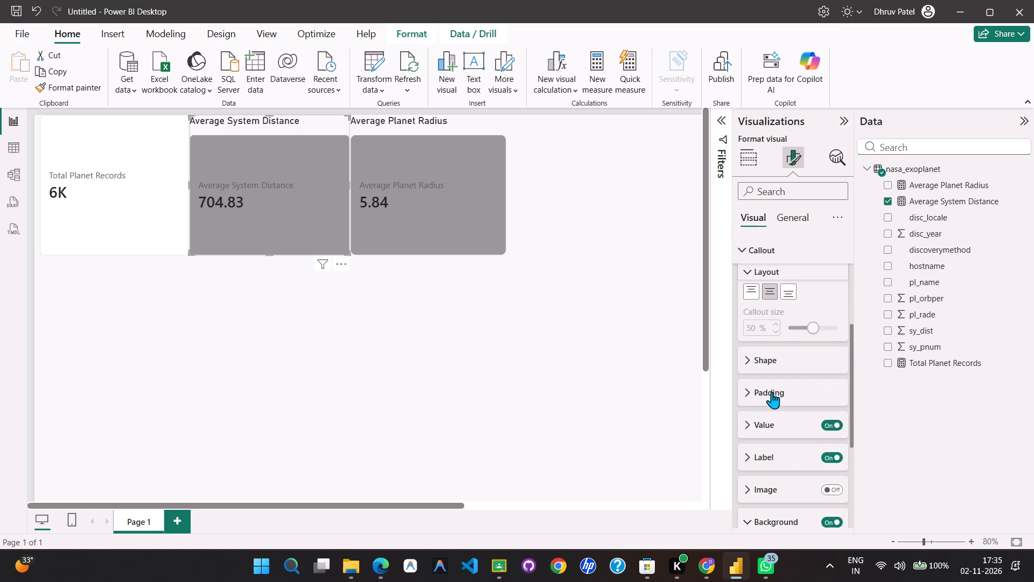
{"action": "scroll", "coordinate": [772, 392], "scroll_direction": "up", "scroll_amount": 8}
{"action": "left_click", "coordinate": [769, 356]}
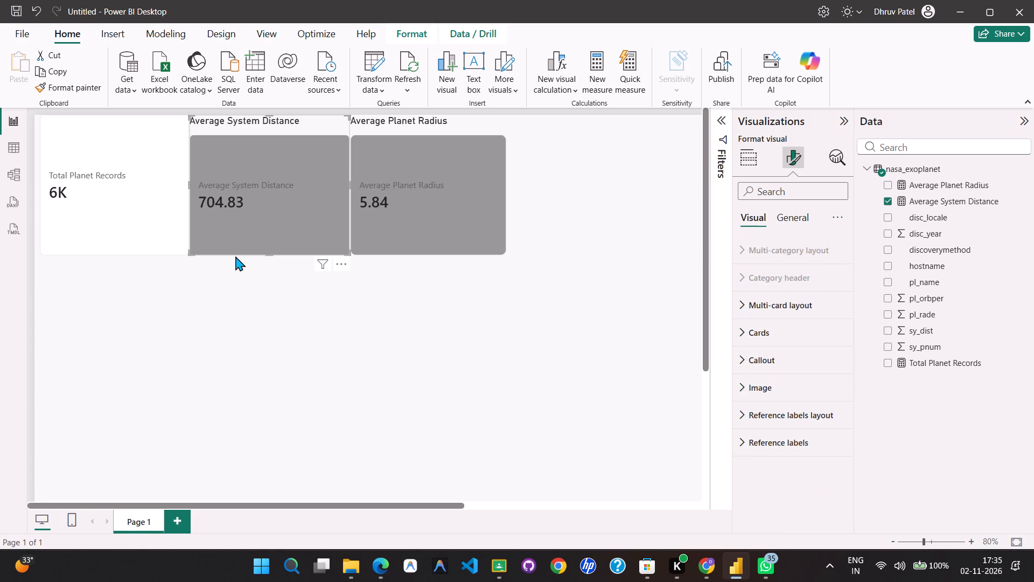
Select all three measure cards and move them together down and to the right, towards the middle of the page.
{"action": "left_click", "coordinate": [137, 232]}
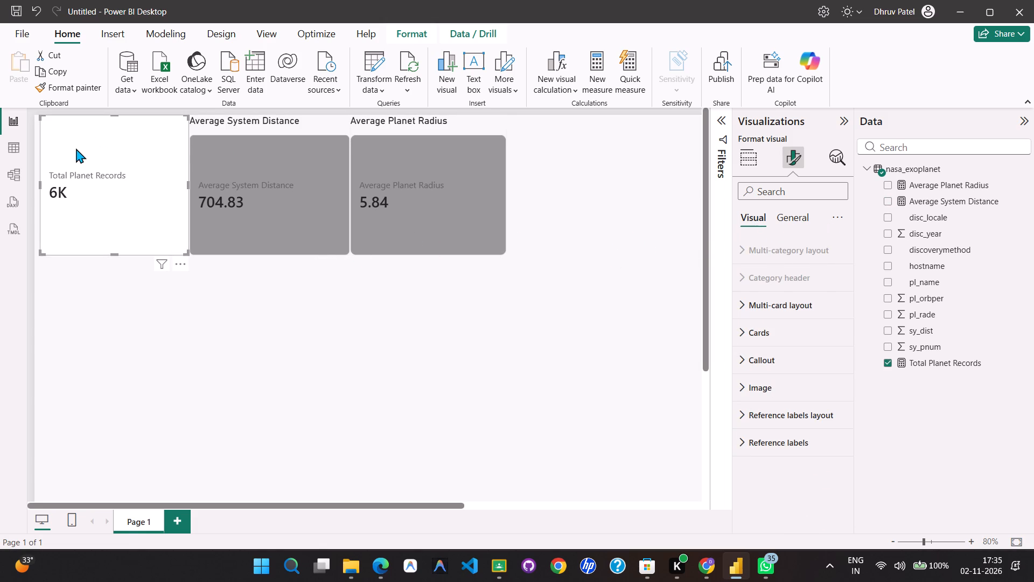
{"action": "left_click_drag", "start_coordinate": [574, 330], "coordinate": [47, 141]}
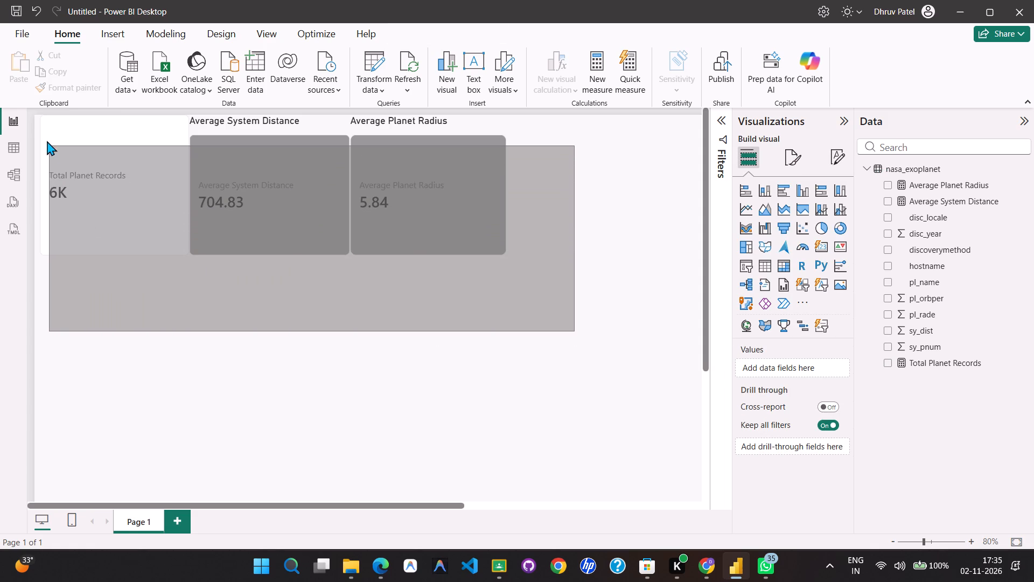
{"action": "left_click_drag", "start_coordinate": [47, 141], "coordinate": [27, 99]}
{"action": "left_click_drag", "start_coordinate": [267, 173], "coordinate": [314, 229]}
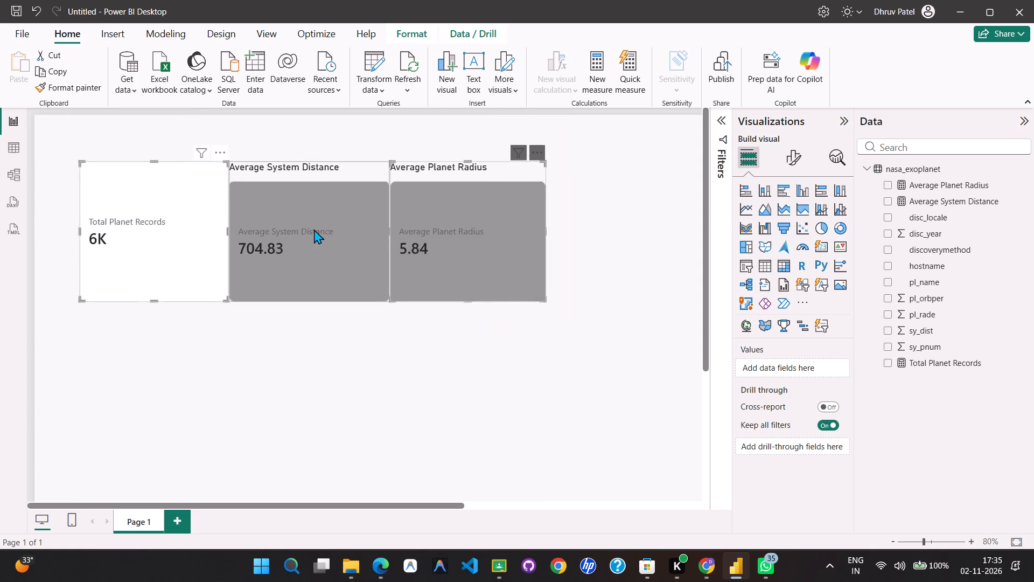
{"action": "left_click_drag", "start_coordinate": [314, 229], "coordinate": [357, 289]}
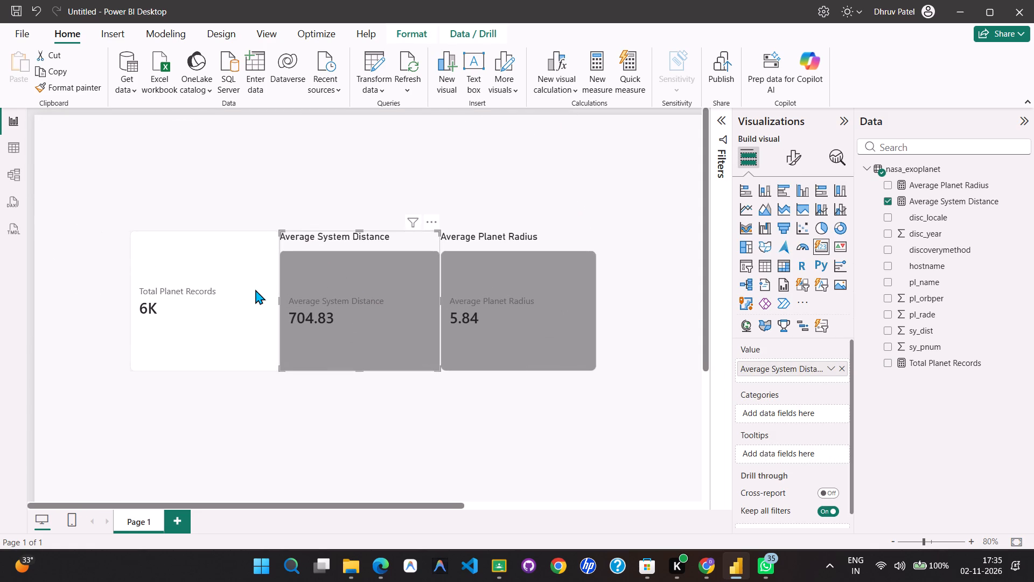
Move the Total Planet Records and Average Planet Radius cards outward from the Average System Distance card, leaving gaps between all three in one aligned row.
{"action": "left_click", "coordinate": [250, 289]}
{"action": "key", "text": "Left"}
{"action": "key", "text": "Left"}
{"action": "key", "text": "Left"}
{"action": "key", "text": "Left"}
{"action": "key", "text": "Left"}
{"action": "key", "text": "Left"}
{"action": "key", "text": "Left"}
{"action": "key", "text": "Left"}
{"action": "key", "text": "Left"}
{"action": "key", "text": "Left"}
{"action": "key", "text": "Left"}
{"action": "key", "text": "Left"}
{"action": "key", "text": "Left"}
{"action": "key", "text": "Left"}
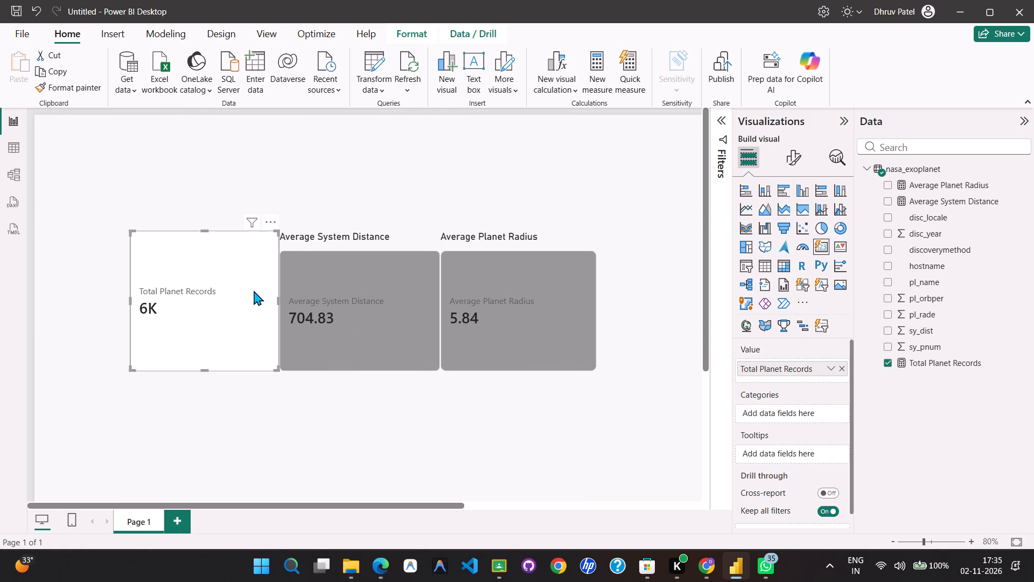
{"action": "left_click_drag", "start_coordinate": [254, 290], "coordinate": [229, 291]}
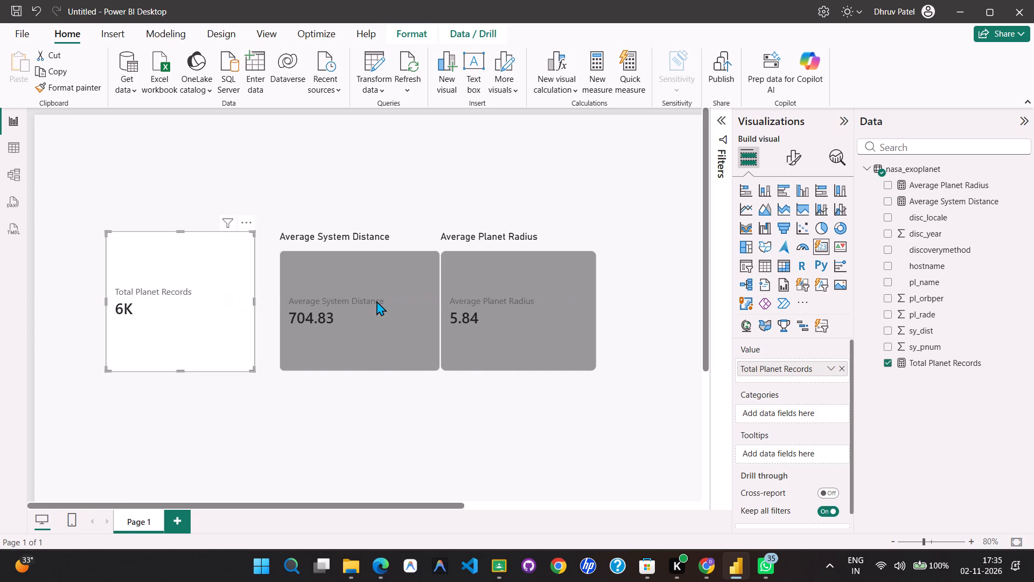
{"action": "left_click_drag", "start_coordinate": [519, 298], "coordinate": [549, 298]}
{"action": "left_click_drag", "start_coordinate": [193, 280], "coordinate": [188, 289]}
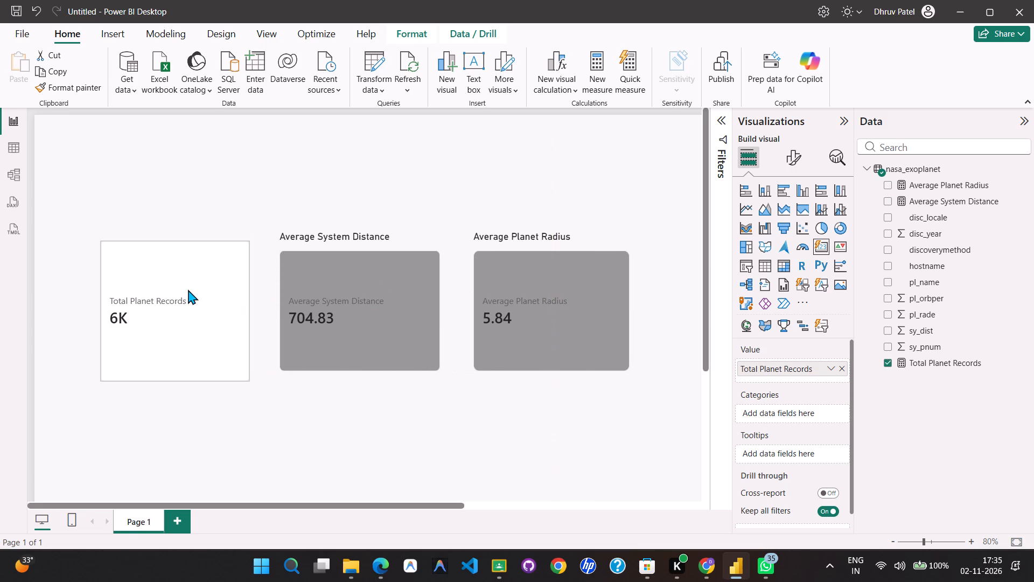
{"action": "left_click_drag", "start_coordinate": [188, 289], "coordinate": [190, 283]}
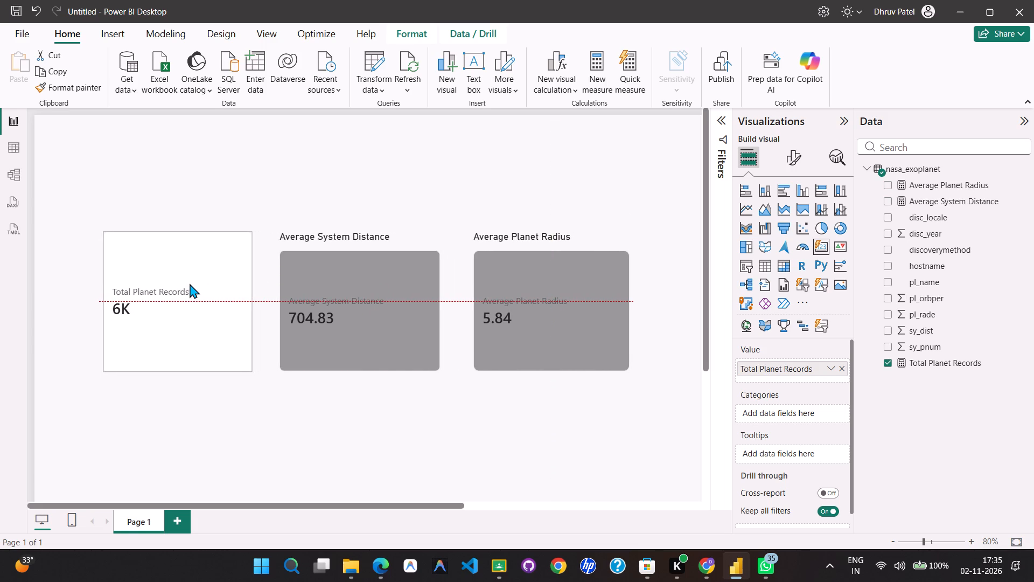
{"action": "left_click_drag", "start_coordinate": [190, 283], "coordinate": [175, 282]}
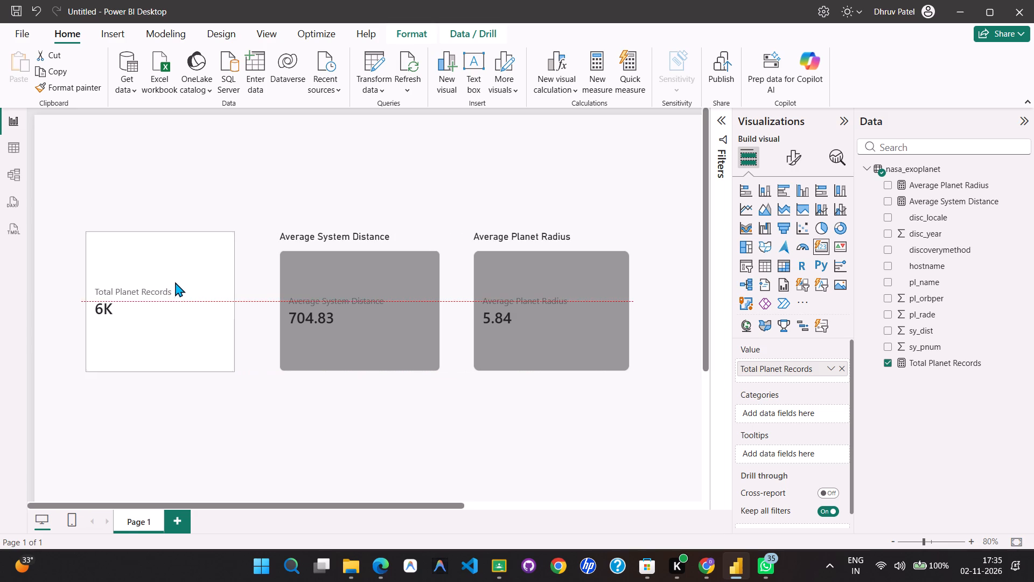
{"action": "left_click_drag", "start_coordinate": [175, 282], "coordinate": [171, 283]}
Give the Total Planet Records card a title with the text "Total Planet Records" and the Heading 2 style.
{"action": "left_click", "coordinate": [171, 310]}
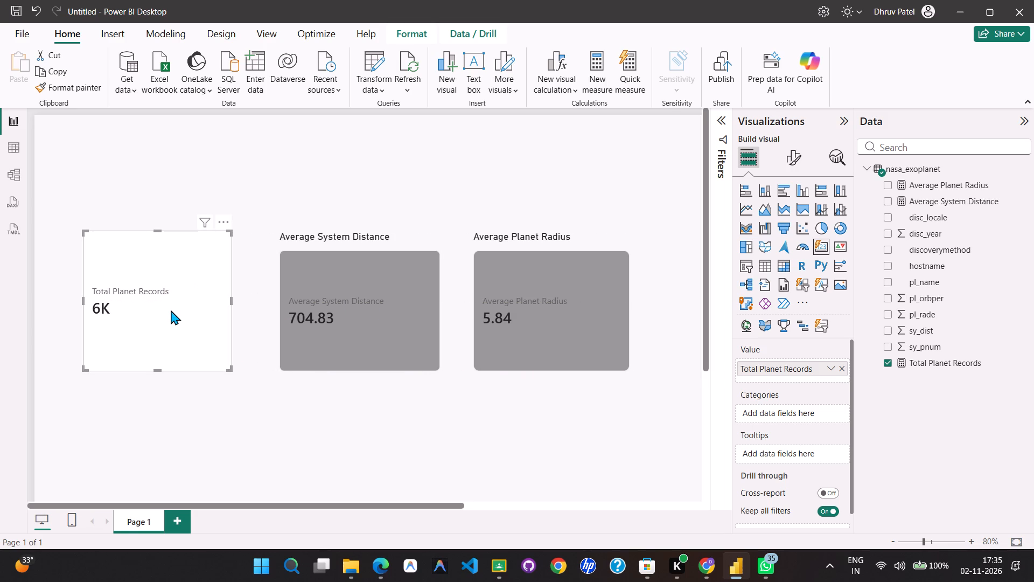
{"action": "left_click", "coordinate": [798, 148]}
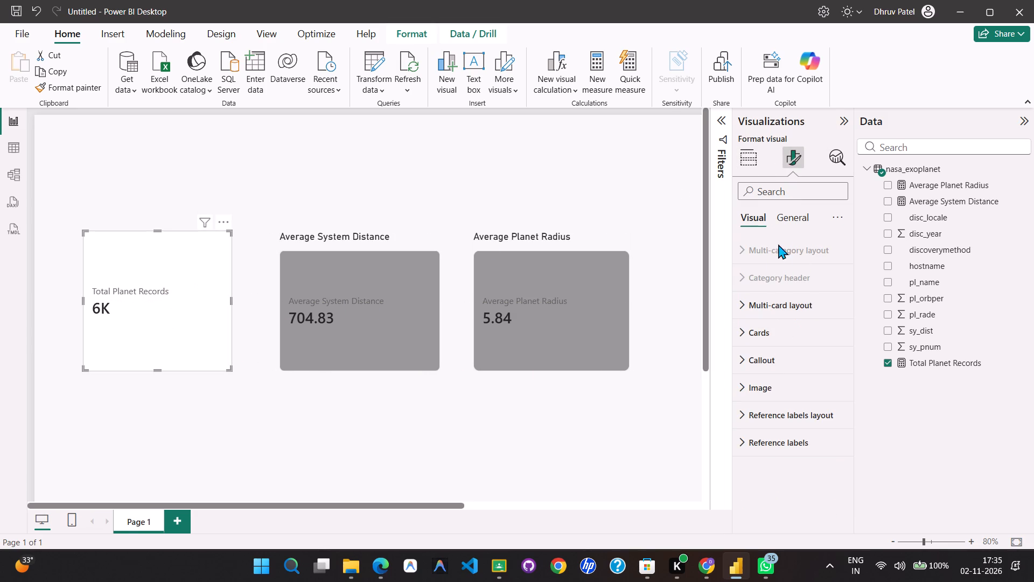
{"action": "left_click", "coordinate": [792, 220]}
{"action": "left_click", "coordinate": [839, 278]}
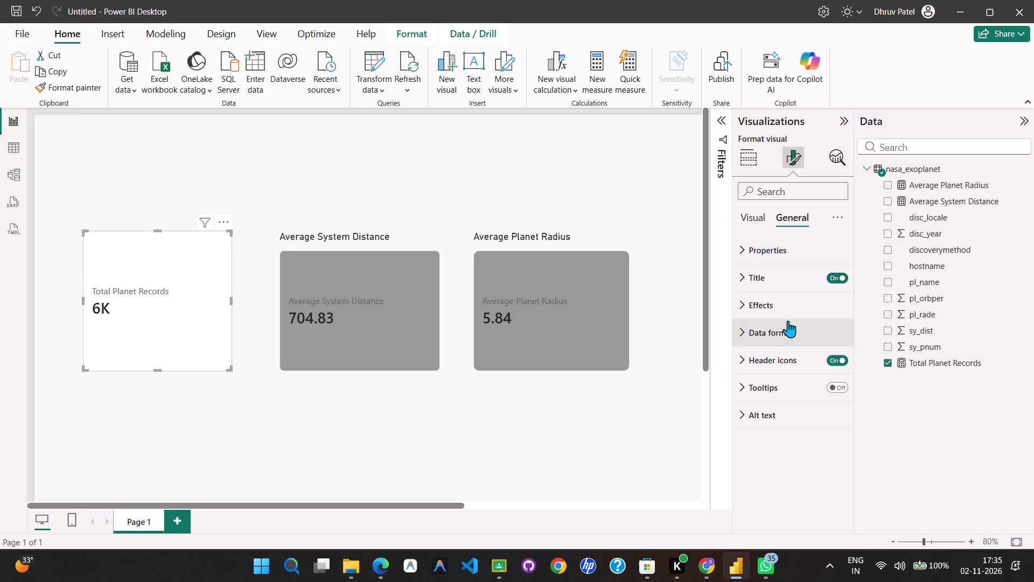
{"action": "left_click", "coordinate": [776, 278]}
{"action": "left_click", "coordinate": [787, 347]}
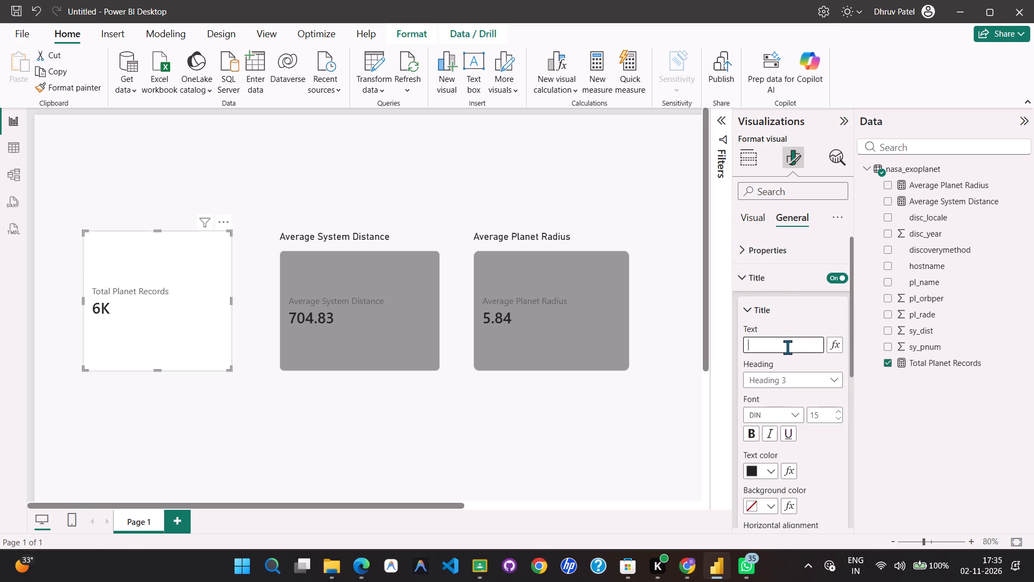
{"action": "type", "text": "Total Planet Records"}
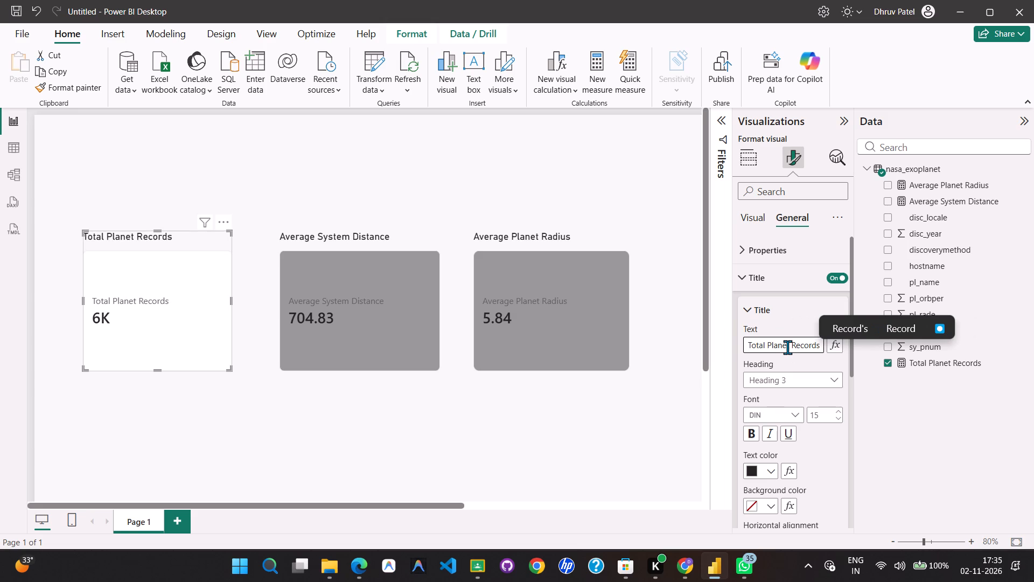
{"action": "left_click", "coordinate": [811, 380]}
{"action": "left_click", "coordinate": [785, 418]}
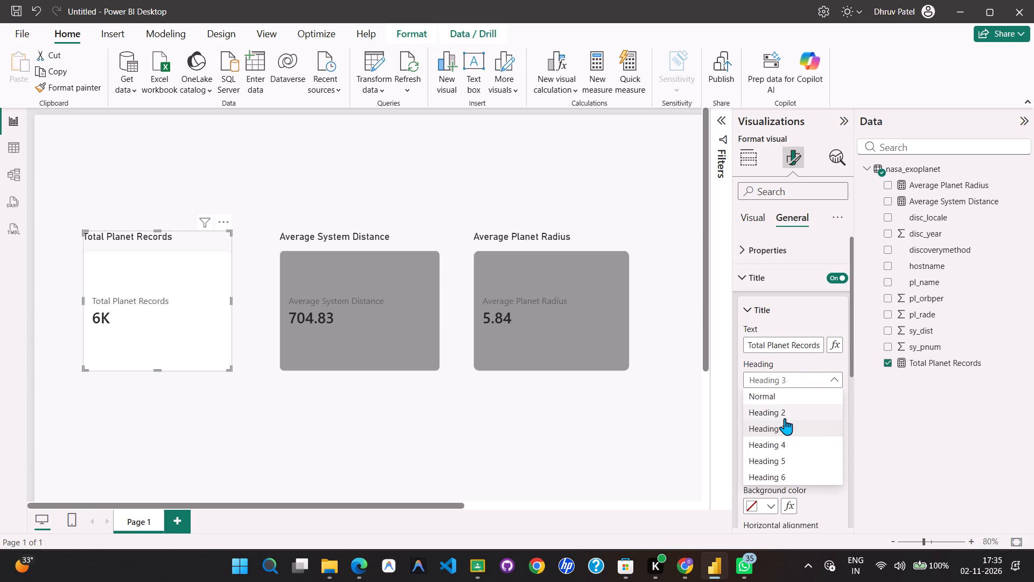
{"action": "left_click", "coordinate": [780, 280]}
Enable the callout background on the Total Planet Records card and colour it the same grey as the other two cards.
{"action": "left_click", "coordinate": [756, 217]}
{"action": "left_click", "coordinate": [800, 383]}
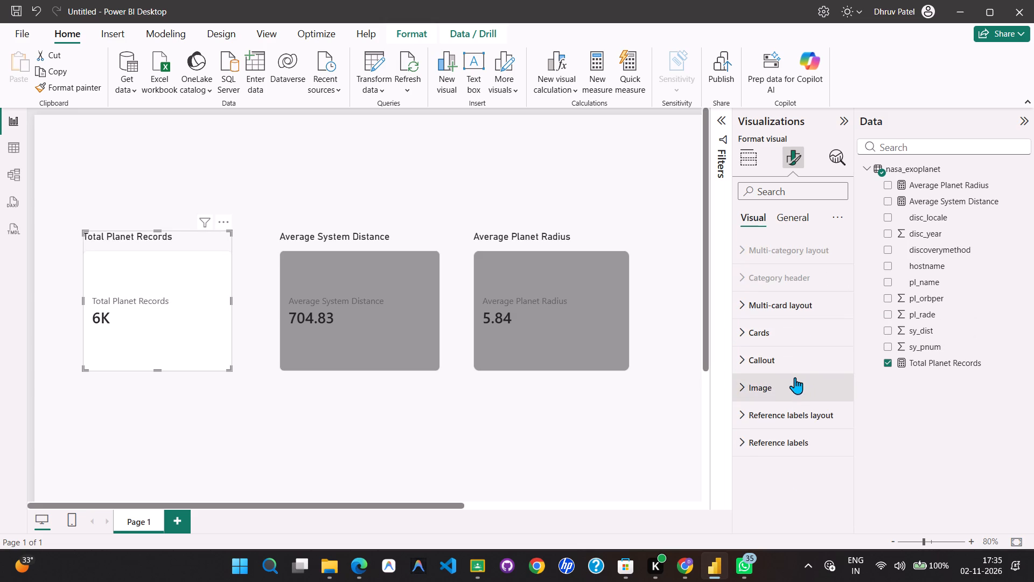
{"action": "left_click", "coordinate": [784, 360]}
{"action": "scroll", "coordinate": [797, 447], "scroll_direction": "down", "scroll_amount": 4}
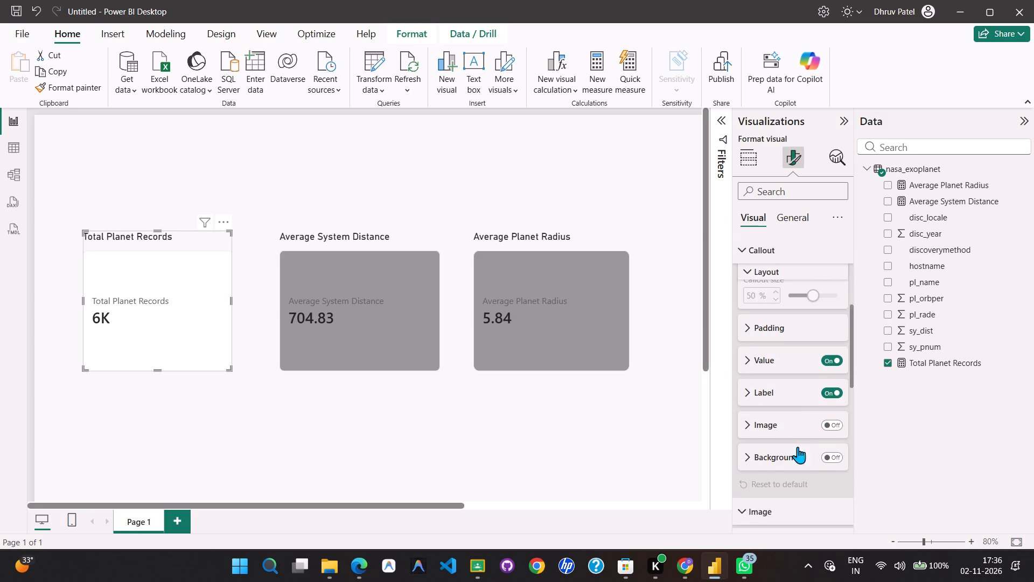
{"action": "left_click", "coordinate": [828, 424]}
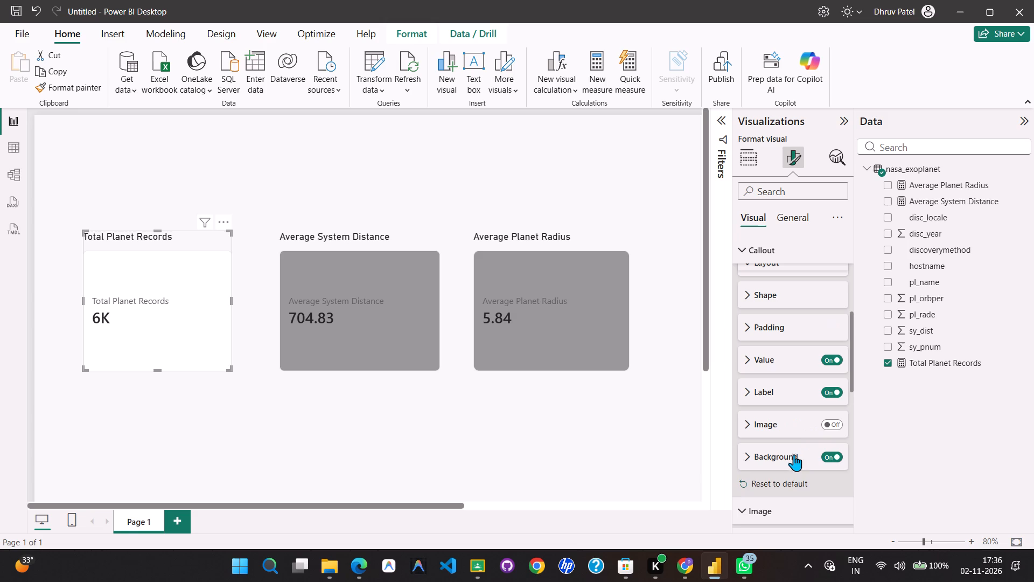
{"action": "left_click", "coordinate": [793, 456]}
{"action": "left_click", "coordinate": [764, 486]}
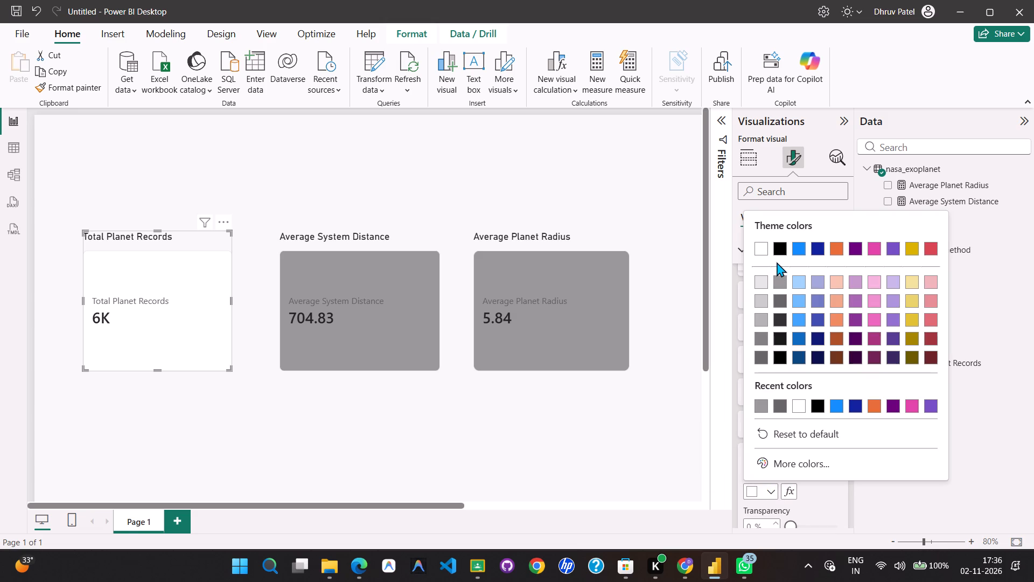
{"action": "left_click", "coordinate": [778, 284]}
{"action": "left_click", "coordinate": [559, 467]}
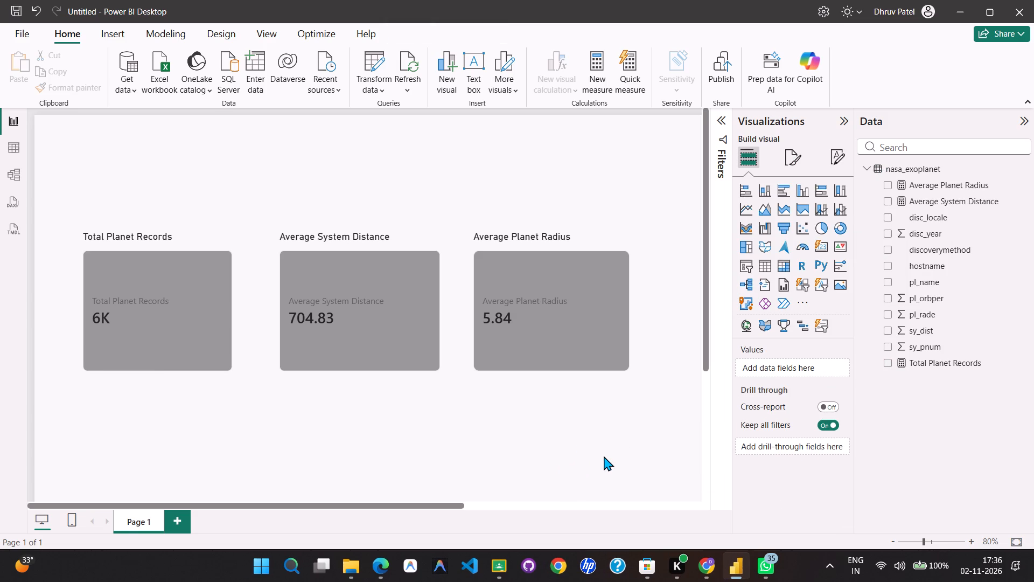
Review the Average System Distance card's layout, padding and other card settings, along with its callout formatting options.
{"action": "left_click", "coordinate": [352, 308]}
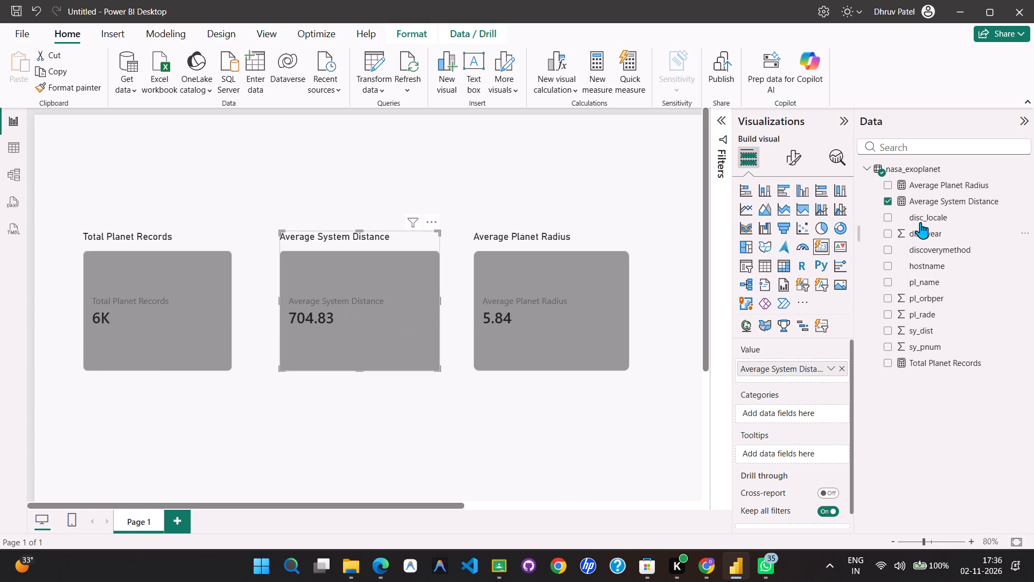
{"action": "scroll", "coordinate": [794, 421], "scroll_direction": "down", "scroll_amount": 4}
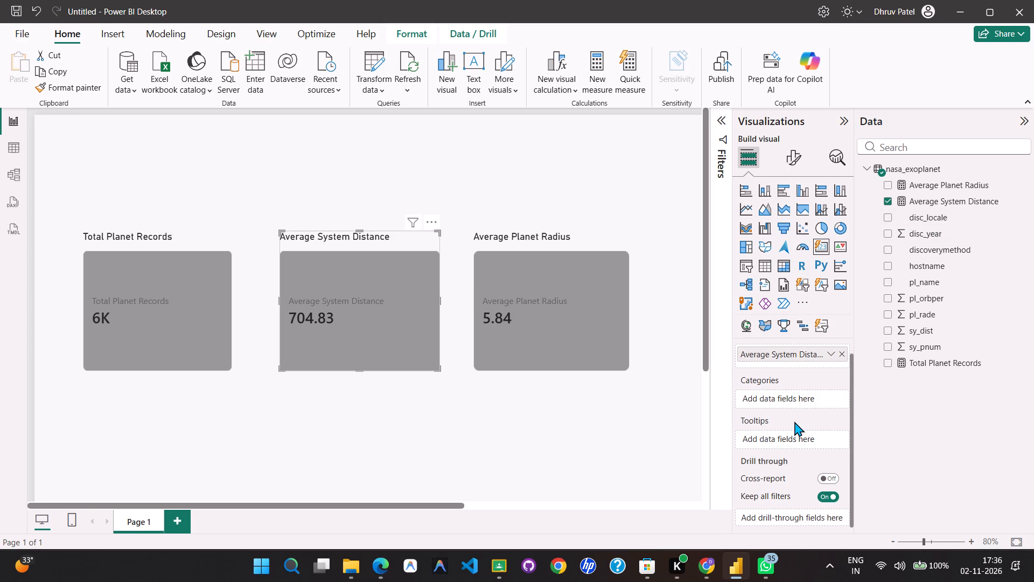
{"action": "left_click", "coordinate": [791, 156]}
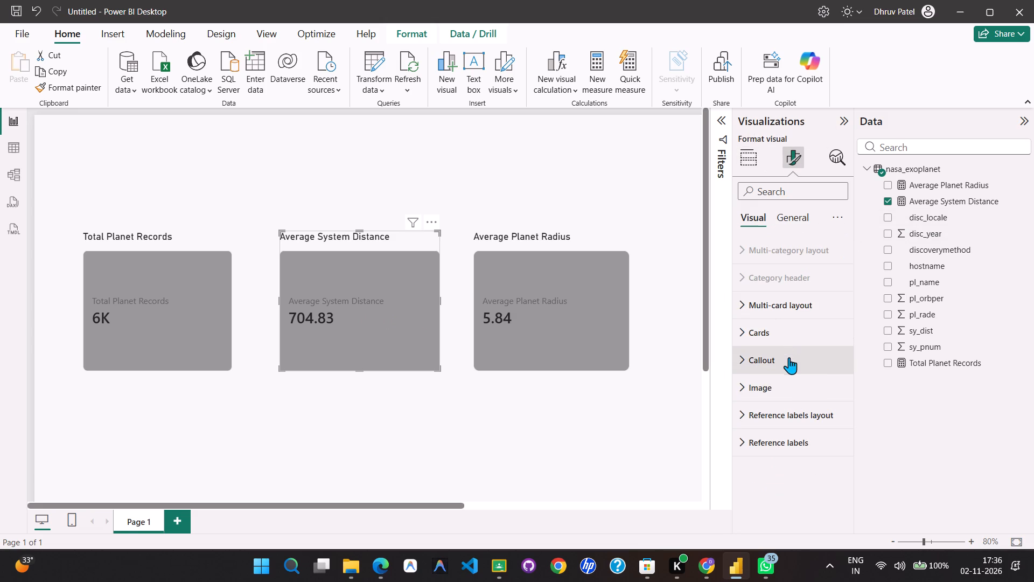
{"action": "left_click", "coordinate": [782, 339]}
{"action": "scroll", "coordinate": [782, 339], "scroll_direction": "down", "scroll_amount": 3}
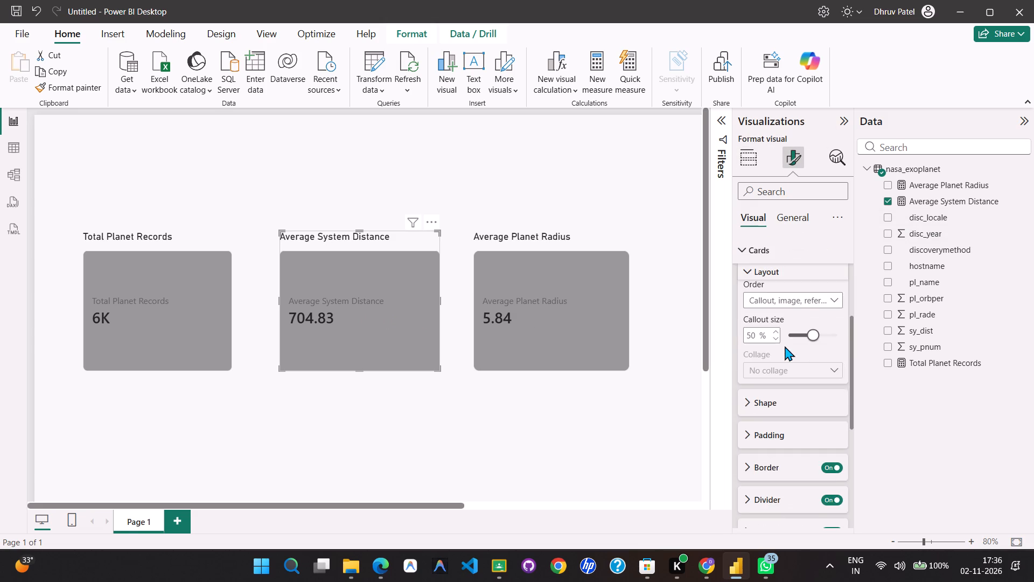
{"action": "scroll", "coordinate": [785, 344], "scroll_direction": "up", "scroll_amount": 2}
{"action": "scroll", "coordinate": [800, 350], "scroll_direction": "down", "scroll_amount": 1}
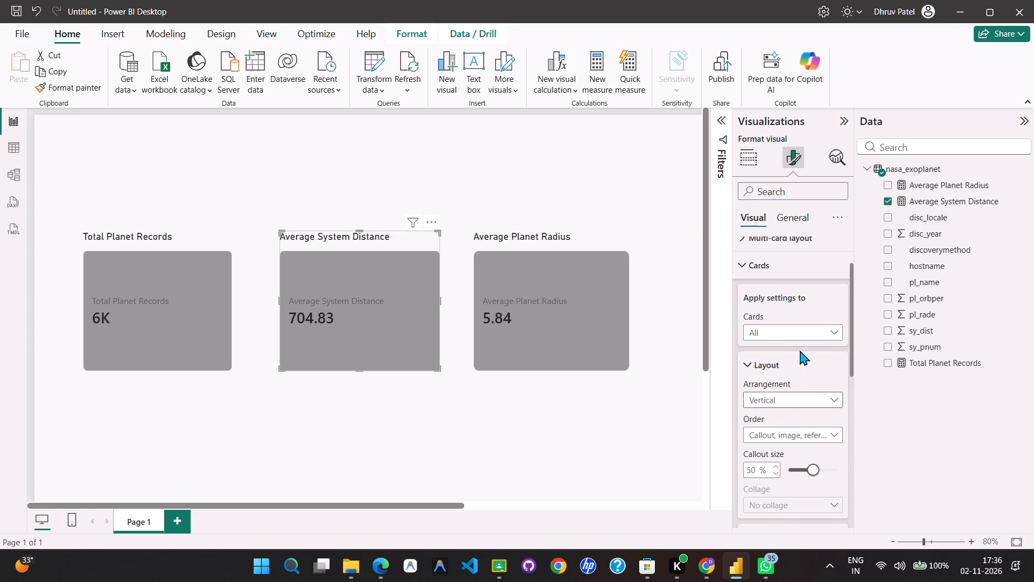
{"action": "scroll", "coordinate": [800, 350], "scroll_direction": "down", "scroll_amount": 1}
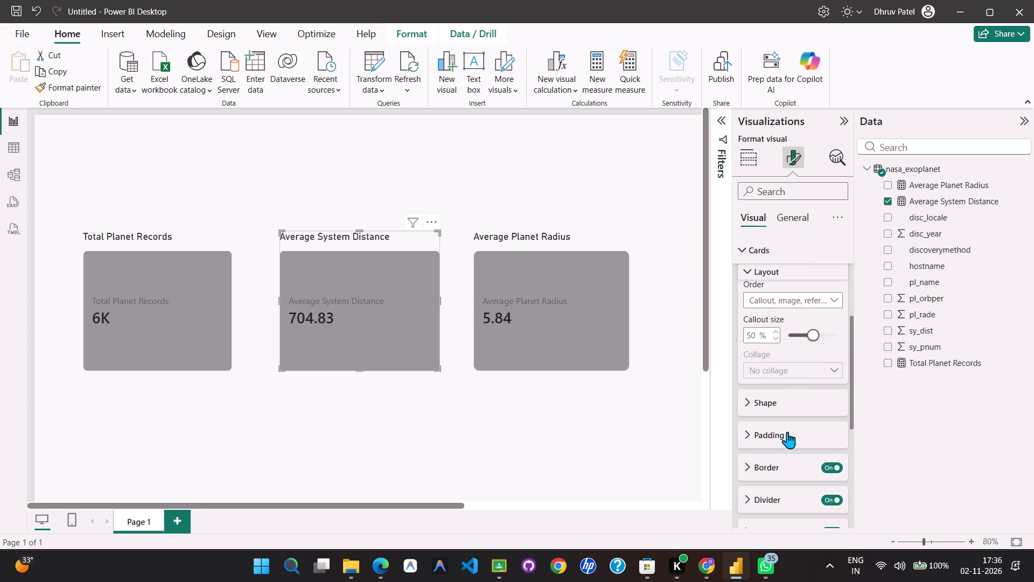
{"action": "left_click", "coordinate": [787, 441]}
{"action": "scroll", "coordinate": [787, 440], "scroll_direction": "down", "scroll_amount": 2}
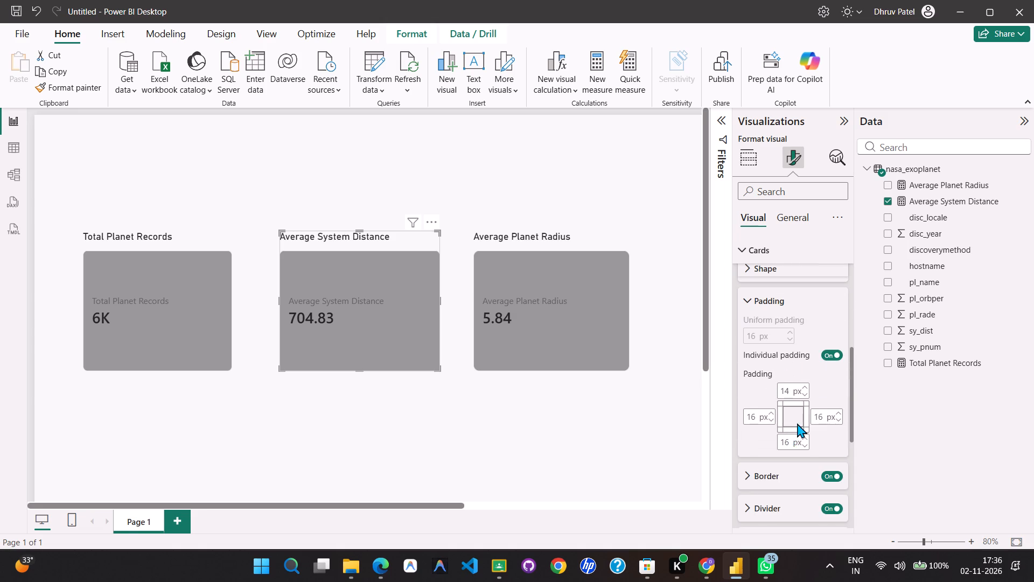
{"action": "scroll", "coordinate": [798, 446], "scroll_direction": "down", "scroll_amount": 1}
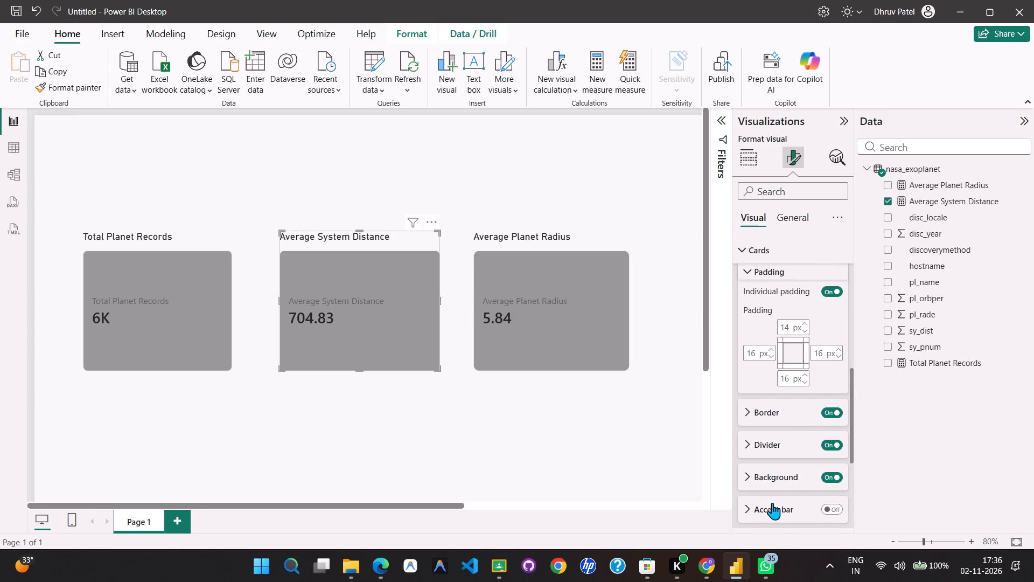
{"action": "scroll", "coordinate": [772, 503], "scroll_direction": "down", "scroll_amount": 2}
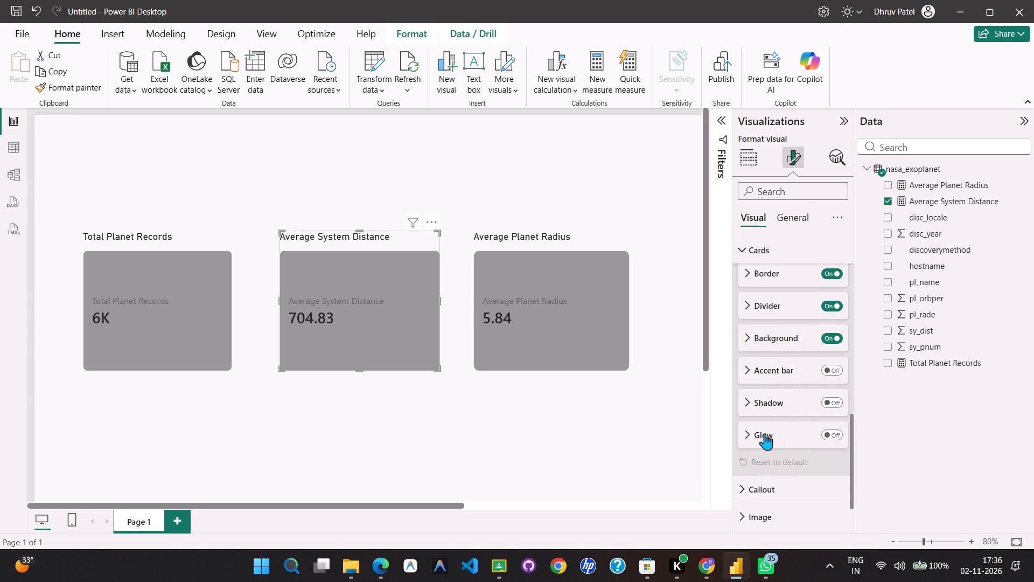
{"action": "scroll", "coordinate": [765, 433], "scroll_direction": "down", "scroll_amount": 2}
{"action": "left_click", "coordinate": [765, 433]}
{"action": "scroll", "coordinate": [765, 433], "scroll_direction": "down", "scroll_amount": 3}
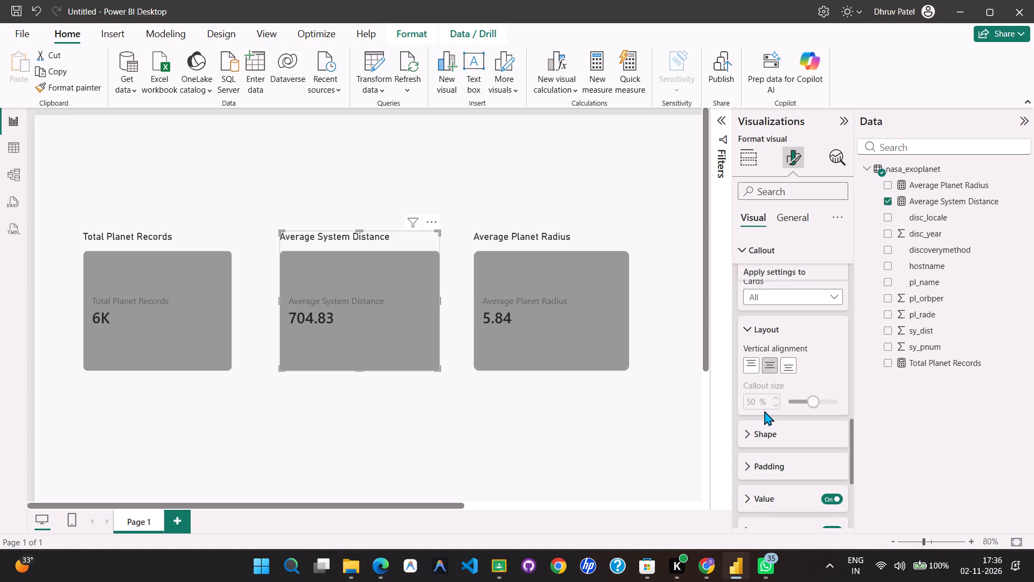
{"action": "scroll", "coordinate": [764, 411], "scroll_direction": "down", "scroll_amount": 5}
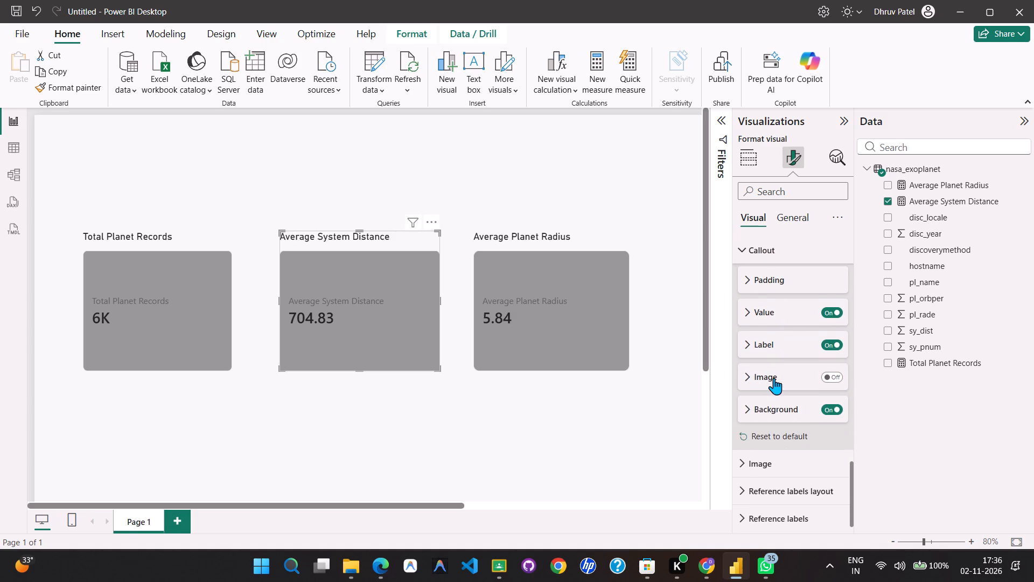
{"action": "scroll", "coordinate": [774, 378], "scroll_direction": "down", "scroll_amount": 3}
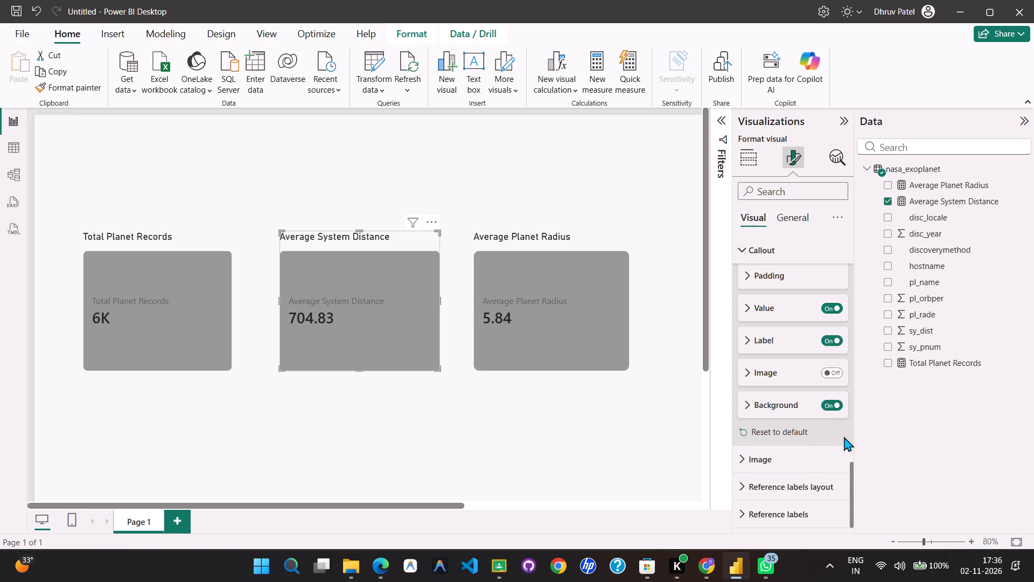
{"action": "left_click", "coordinate": [497, 431]}
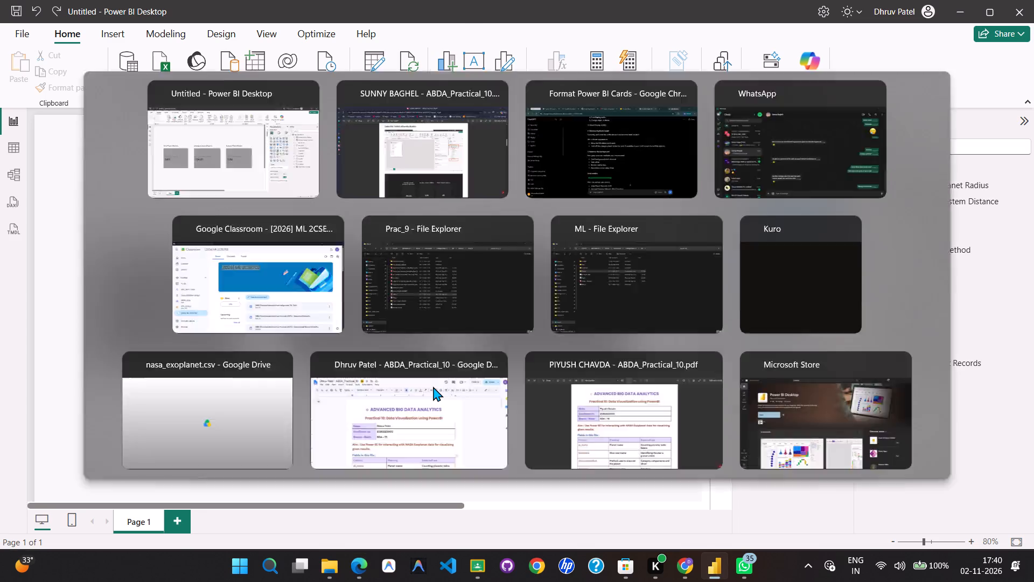
{"action": "scroll", "coordinate": [433, 386], "scroll_direction": "down", "scroll_amount": 2}
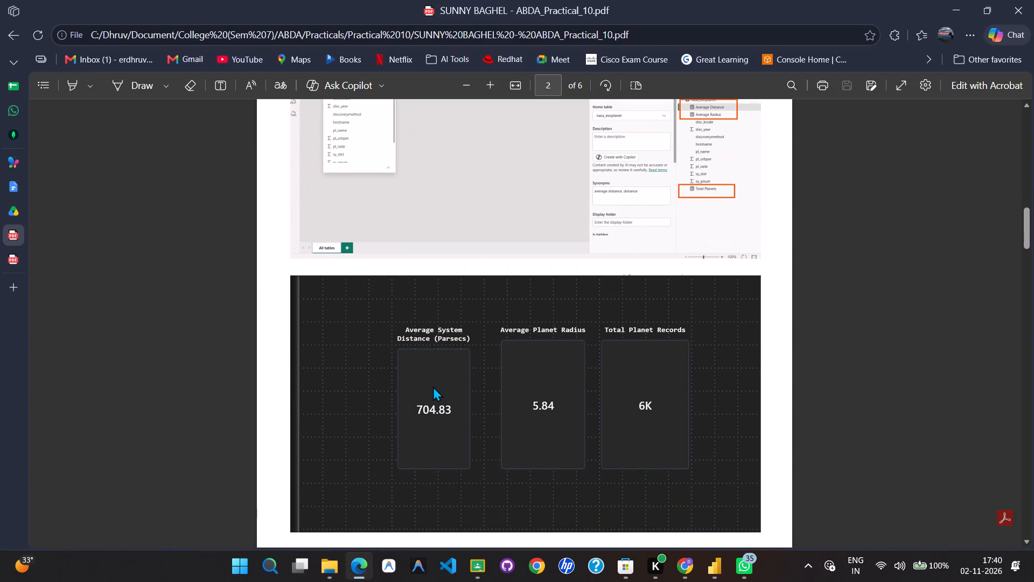
{"action": "key", "text": "alt+Tab"}
{"action": "key", "text": "alt+Tab"}
{"action": "scroll", "coordinate": [431, 386], "scroll_direction": "up", "scroll_amount": 2}
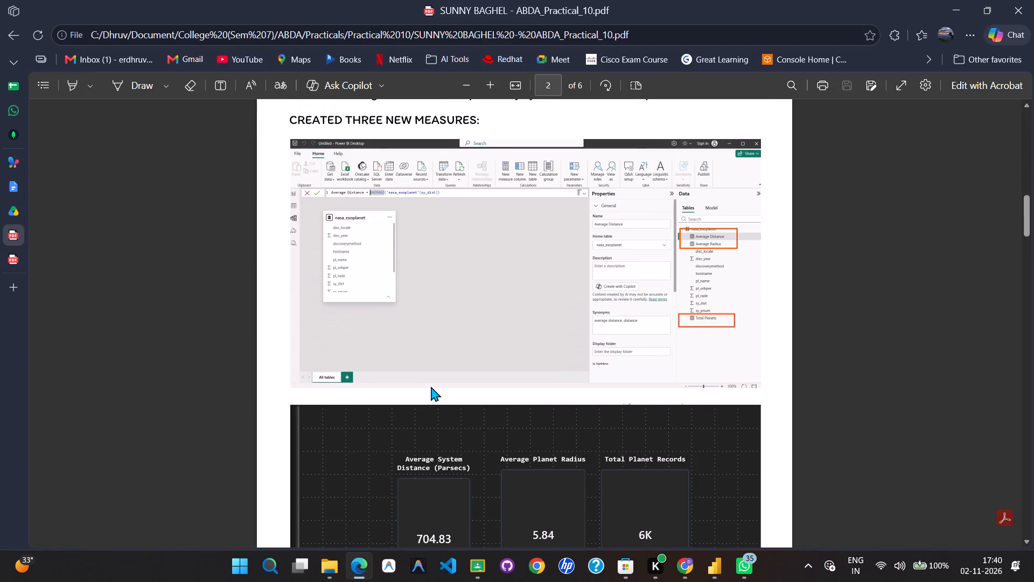
{"action": "key", "text": "alt+Tab"}
Remove the Average Planet Radius measure from its card and add it back as the card's Value.
{"action": "left_click", "coordinate": [548, 317]}
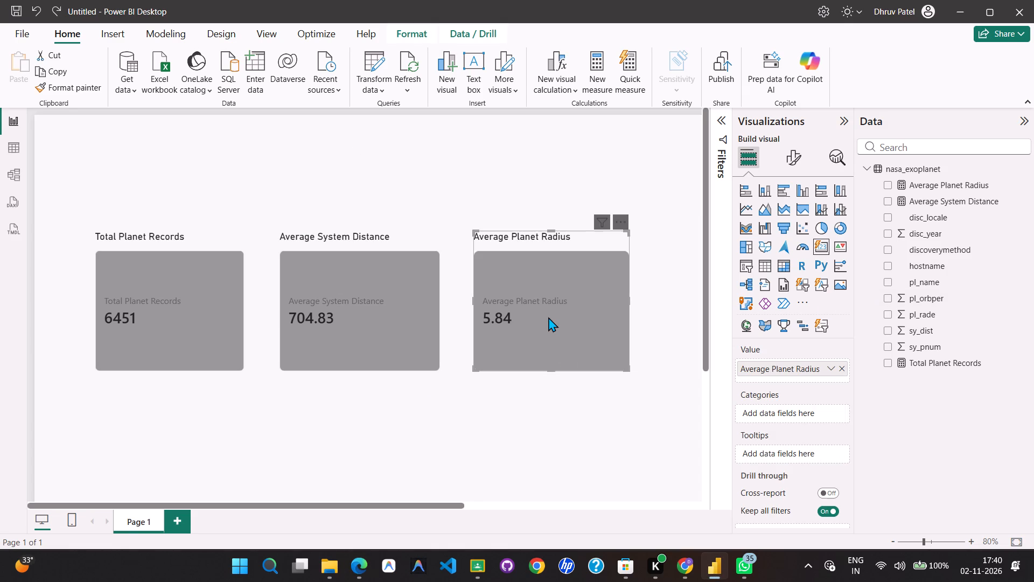
{"action": "triple_click", "coordinate": [532, 299]}
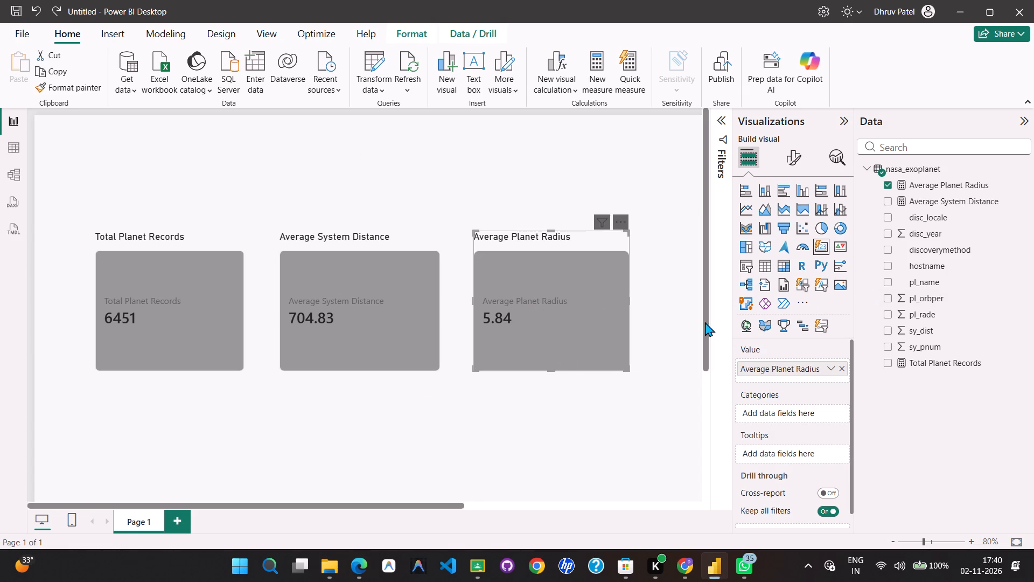
{"action": "left_click", "coordinate": [844, 369]}
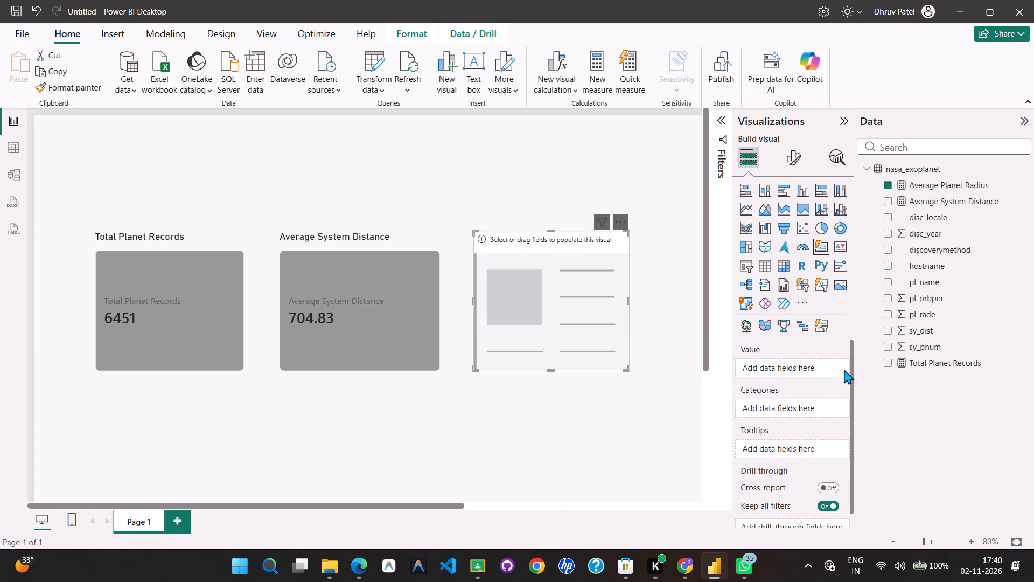
{"action": "left_click", "coordinate": [820, 370]}
{"action": "left_click_drag", "start_coordinate": [956, 182], "coordinate": [808, 364]}
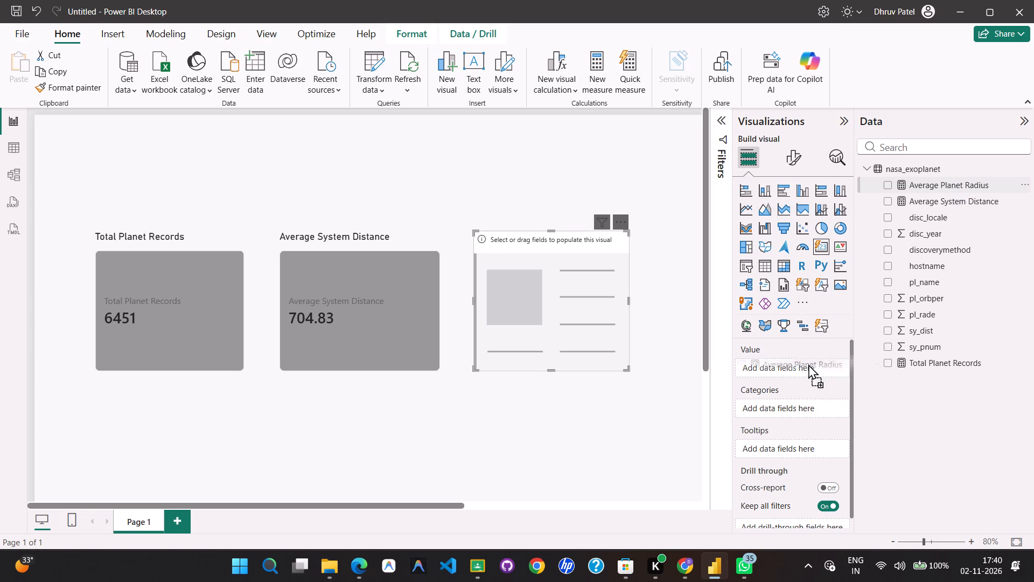
{"action": "left_click_drag", "start_coordinate": [808, 364], "coordinate": [808, 365]}
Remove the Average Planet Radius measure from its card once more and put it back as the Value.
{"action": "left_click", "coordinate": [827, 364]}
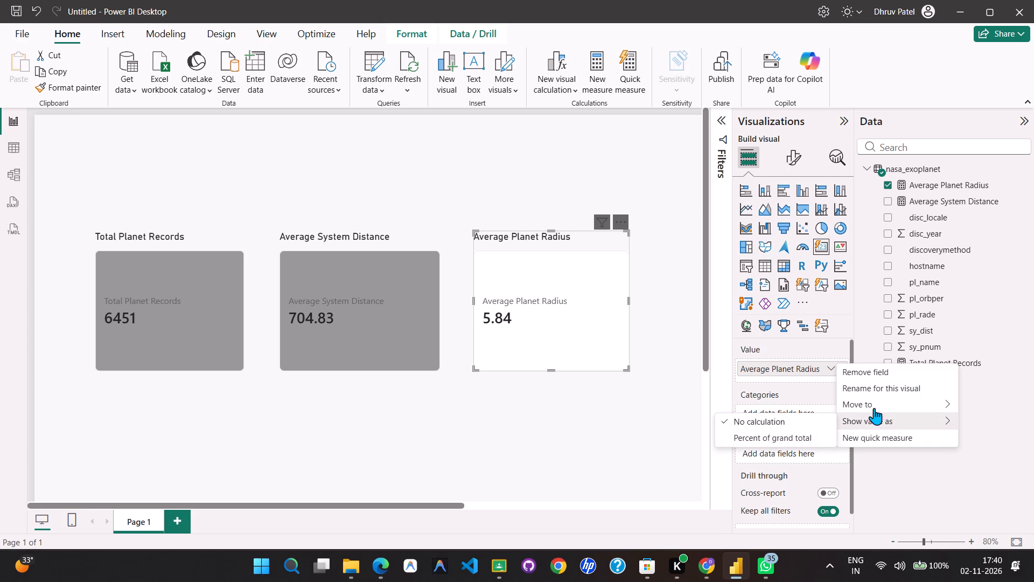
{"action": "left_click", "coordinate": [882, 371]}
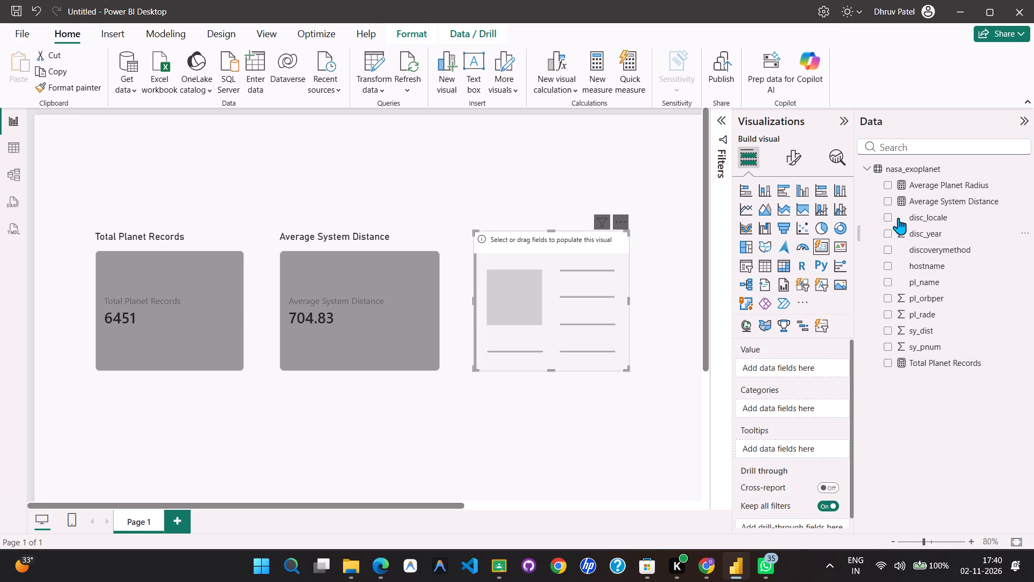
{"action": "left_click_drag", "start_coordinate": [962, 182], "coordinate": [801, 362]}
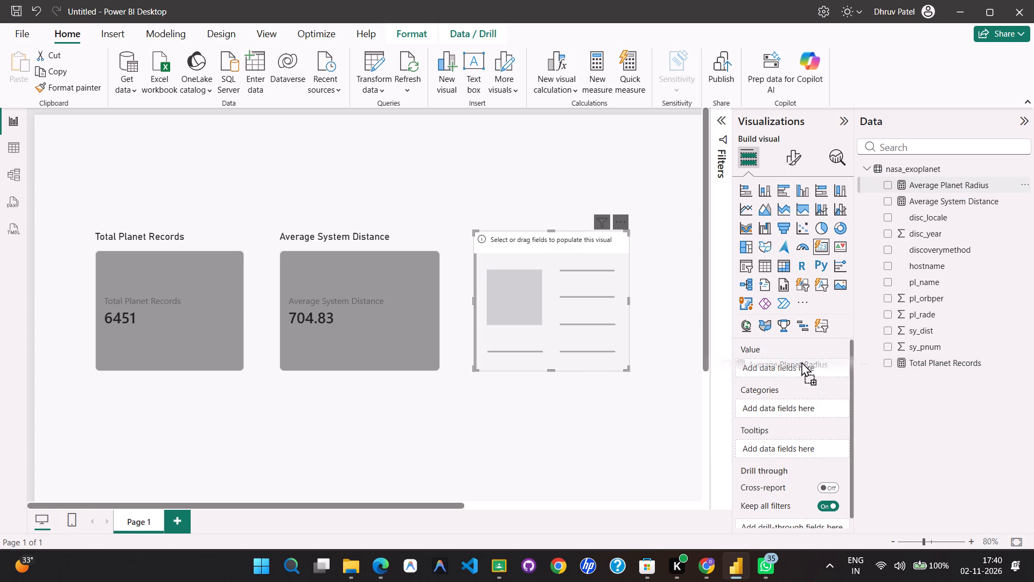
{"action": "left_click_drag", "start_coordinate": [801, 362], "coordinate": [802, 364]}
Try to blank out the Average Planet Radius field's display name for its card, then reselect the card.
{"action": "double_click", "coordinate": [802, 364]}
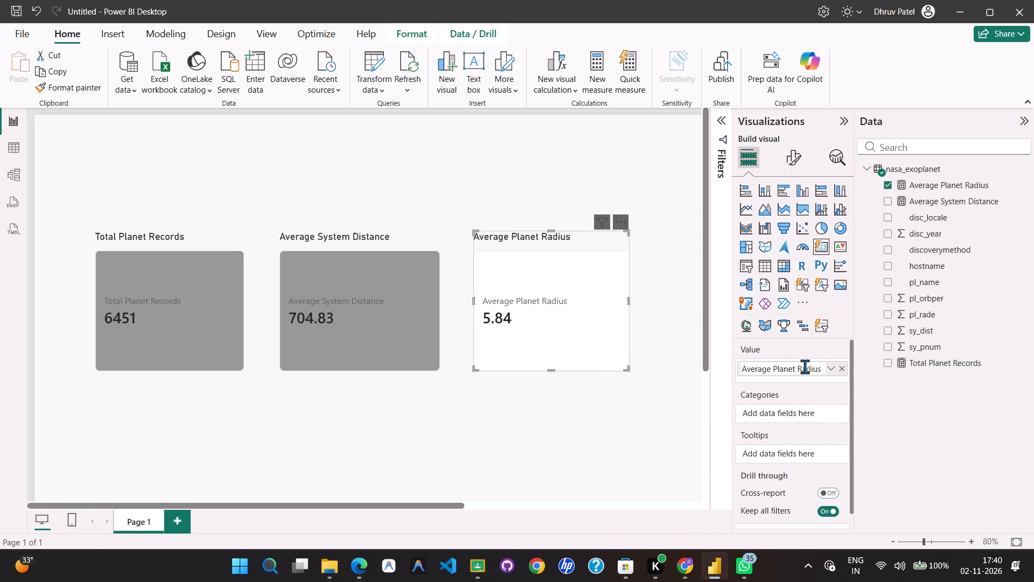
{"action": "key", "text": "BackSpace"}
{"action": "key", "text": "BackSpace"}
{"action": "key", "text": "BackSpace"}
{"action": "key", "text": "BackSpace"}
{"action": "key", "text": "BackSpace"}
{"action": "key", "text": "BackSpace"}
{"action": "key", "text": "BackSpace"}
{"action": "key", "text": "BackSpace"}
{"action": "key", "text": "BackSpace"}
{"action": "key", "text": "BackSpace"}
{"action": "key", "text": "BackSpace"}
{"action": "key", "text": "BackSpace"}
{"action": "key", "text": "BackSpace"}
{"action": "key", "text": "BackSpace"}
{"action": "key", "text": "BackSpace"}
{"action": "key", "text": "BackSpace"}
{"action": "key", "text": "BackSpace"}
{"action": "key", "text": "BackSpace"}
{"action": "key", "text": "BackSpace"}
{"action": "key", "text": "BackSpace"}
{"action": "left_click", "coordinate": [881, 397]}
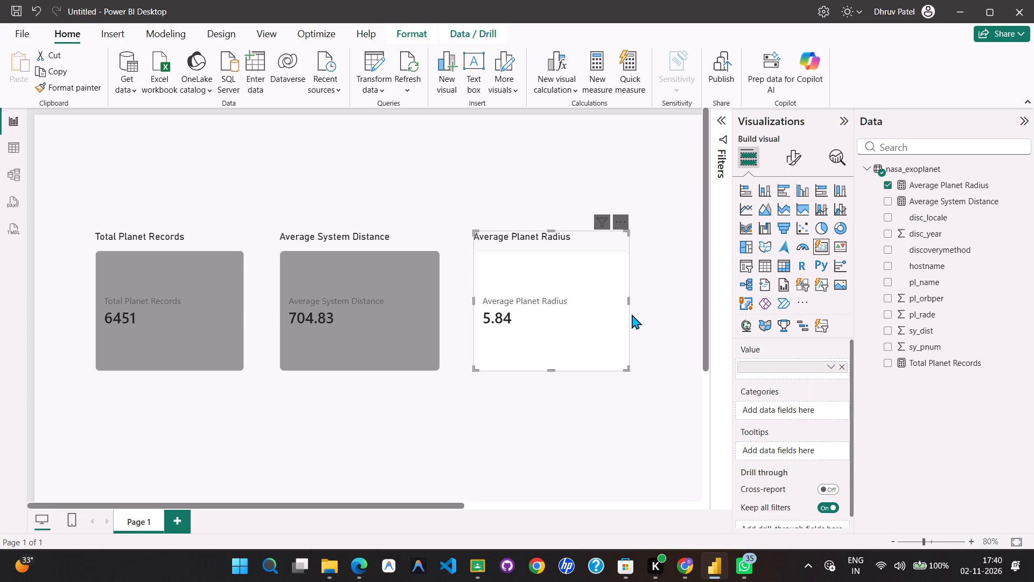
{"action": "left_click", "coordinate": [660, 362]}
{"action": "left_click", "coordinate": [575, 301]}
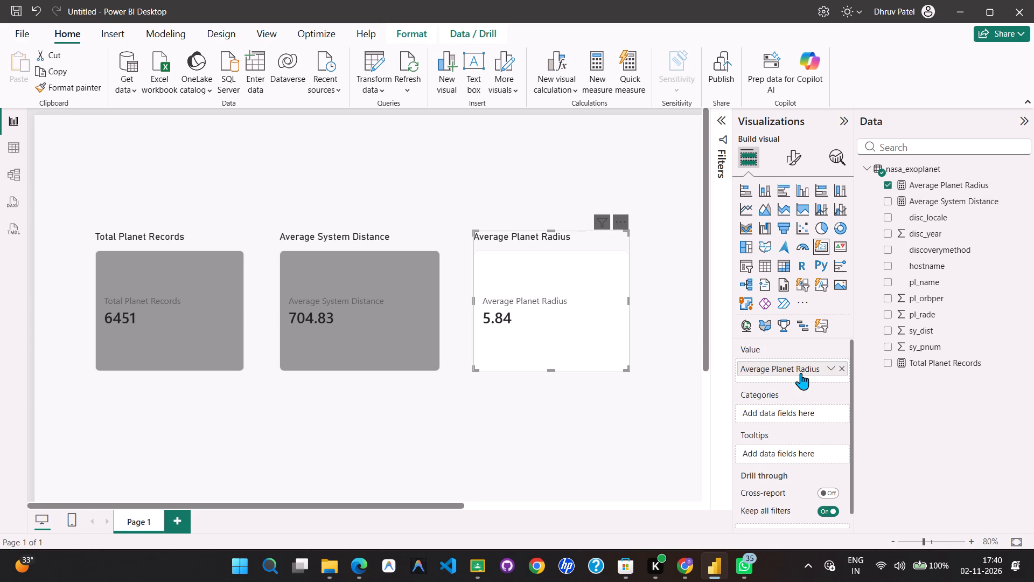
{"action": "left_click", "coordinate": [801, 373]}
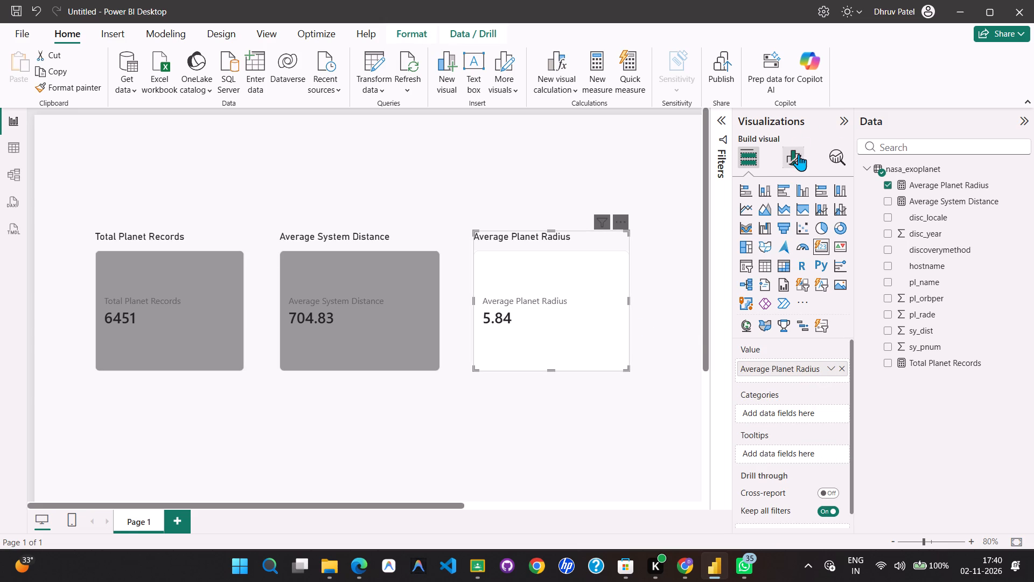
Look through the Average Planet Radius card's general formatting, covering size, position, padding, advanced options and title settings.
{"action": "left_click", "coordinate": [799, 154]}
{"action": "left_click", "coordinate": [786, 220]}
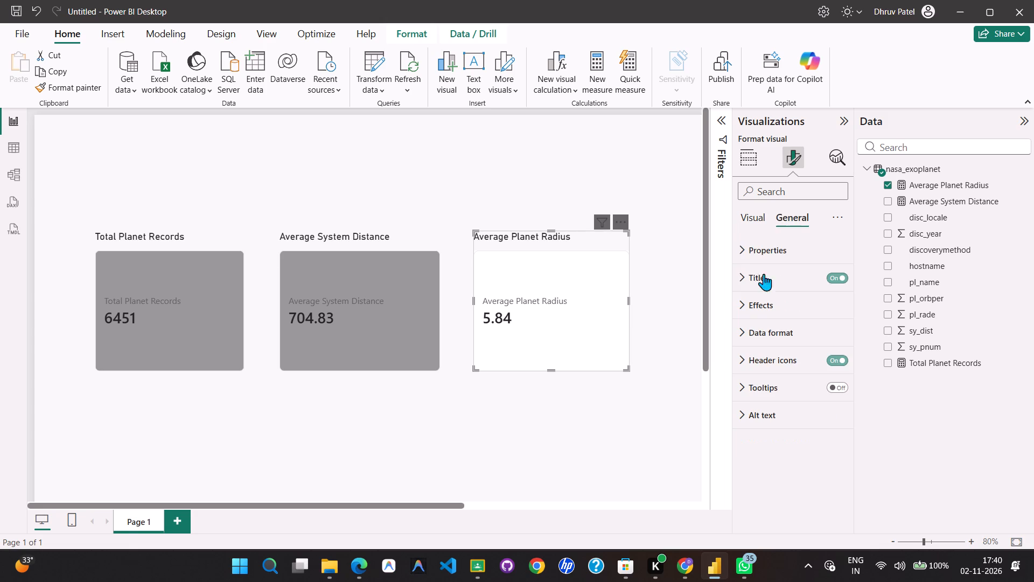
{"action": "left_click", "coordinate": [757, 252]}
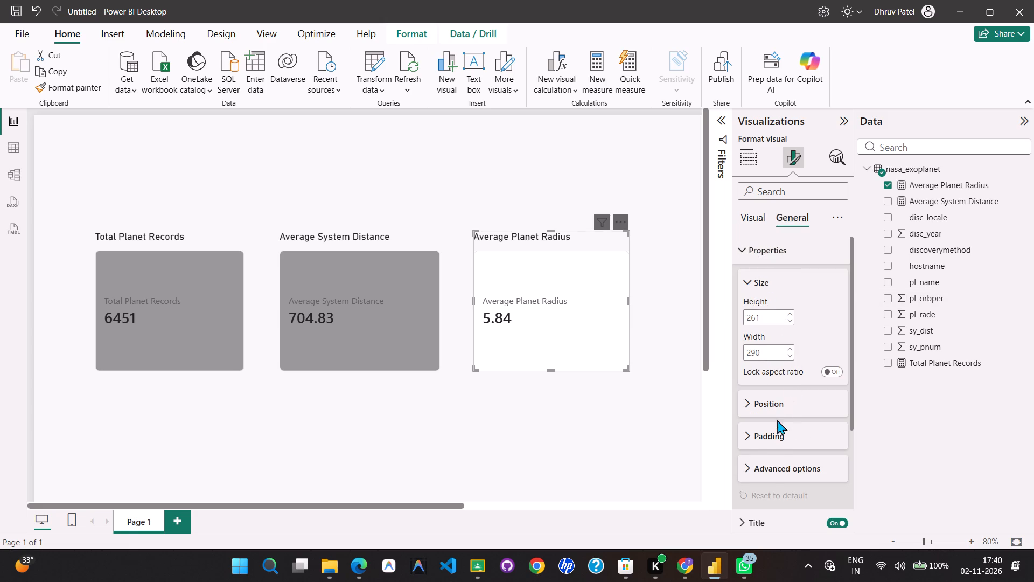
{"action": "scroll", "coordinate": [791, 382], "scroll_direction": "down", "scroll_amount": 2}
{"action": "left_click", "coordinate": [788, 334]}
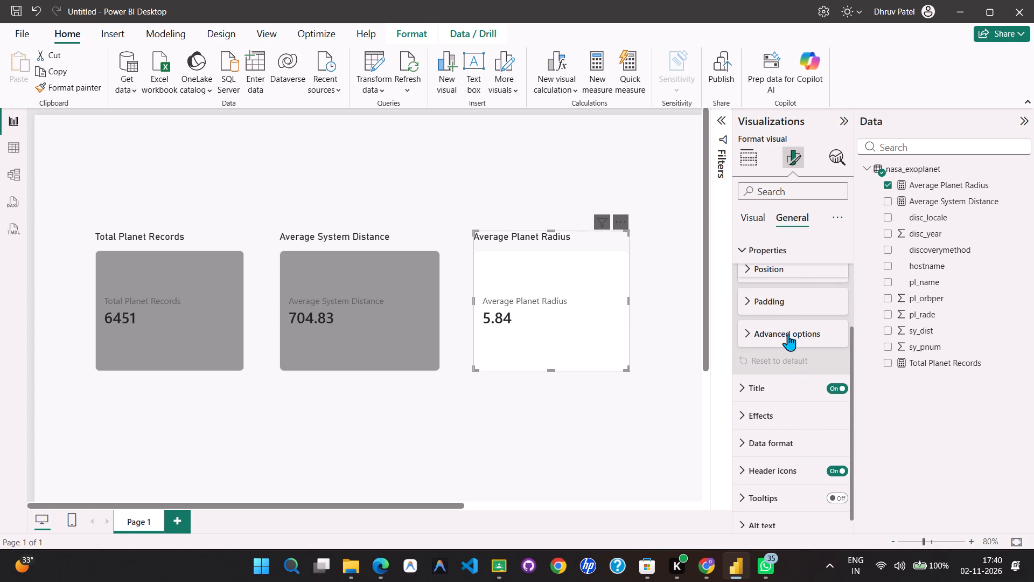
{"action": "left_click", "coordinate": [788, 334]}
{"action": "left_click", "coordinate": [783, 288]}
{"action": "left_click", "coordinate": [779, 301]}
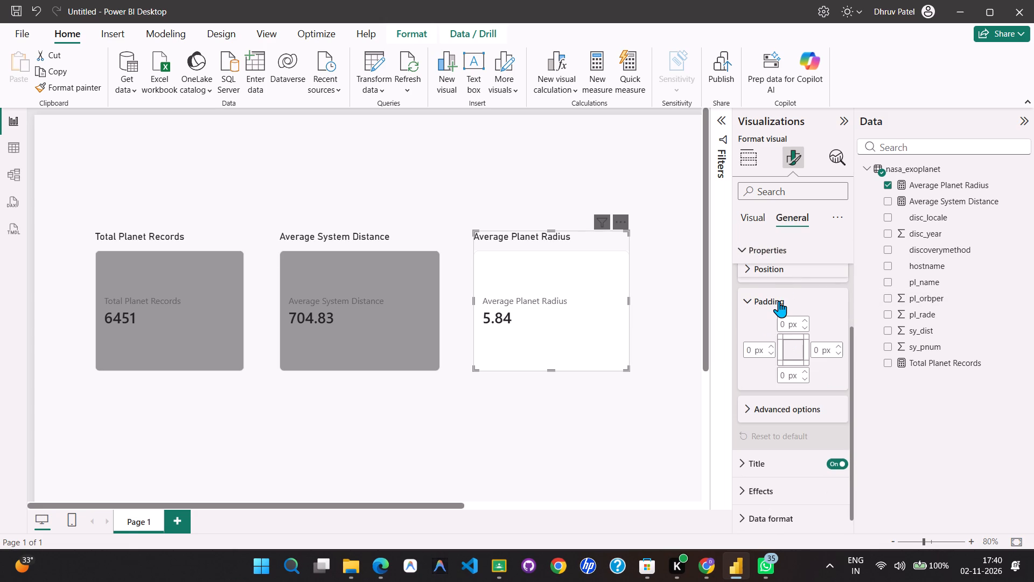
{"action": "left_click", "coordinate": [779, 301]}
{"action": "scroll", "coordinate": [779, 301], "scroll_direction": "up", "scroll_amount": 1}
{"action": "left_click", "coordinate": [779, 329]}
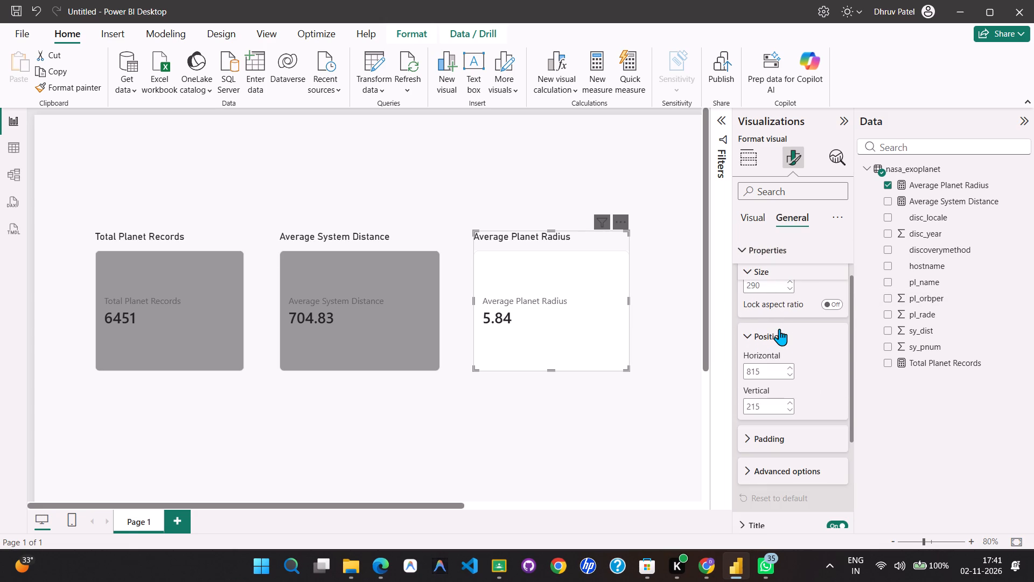
{"action": "left_click", "coordinate": [779, 329]}
{"action": "right_click", "coordinate": [779, 281]}
{"action": "left_click", "coordinate": [763, 328]}
{"action": "scroll", "coordinate": [763, 323], "scroll_direction": "down", "scroll_amount": 1}
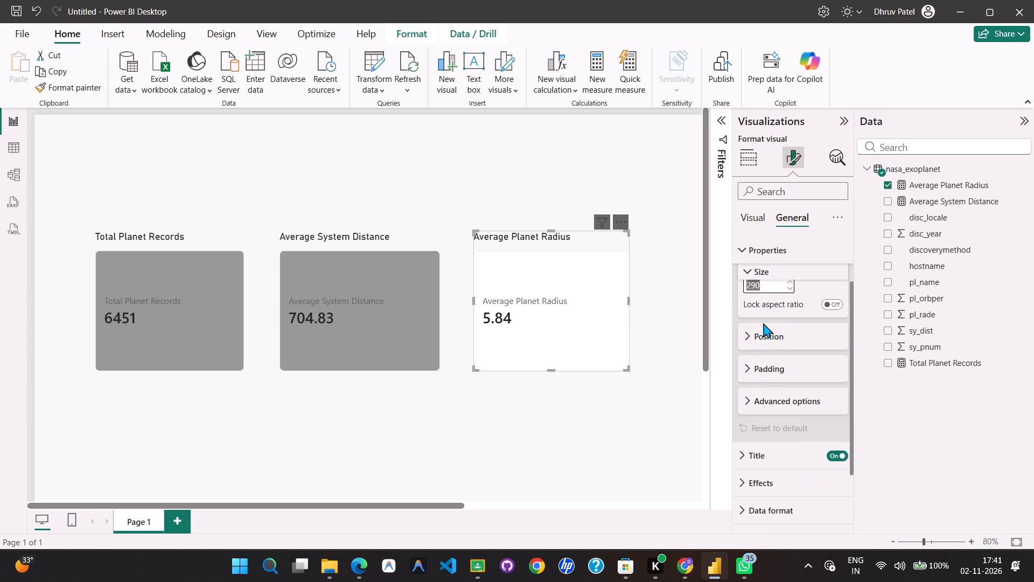
{"action": "scroll", "coordinate": [763, 323], "scroll_direction": "down", "scroll_amount": 1}
{"action": "left_click", "coordinate": [772, 378]}
{"action": "scroll", "coordinate": [772, 378], "scroll_direction": "down", "scroll_amount": 1}
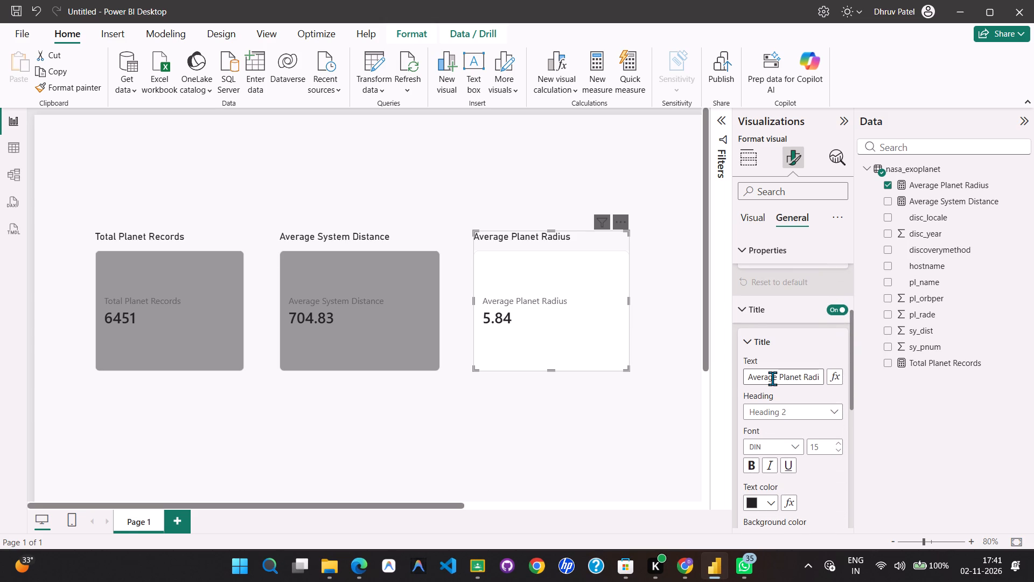
{"action": "scroll", "coordinate": [772, 378], "scroll_direction": "down", "scroll_amount": 1}
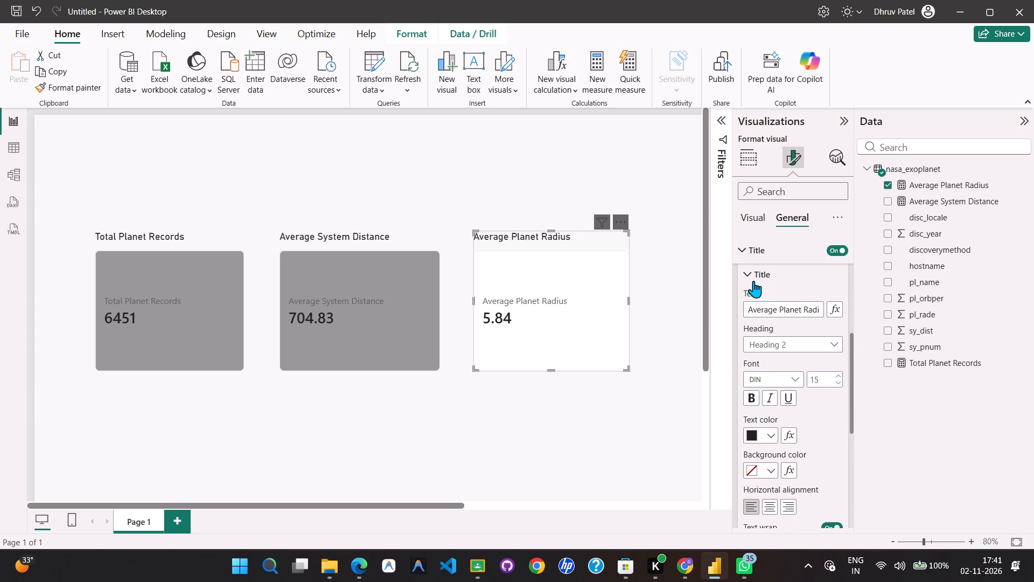
Turn off the Average Planet Radius card's subtitle and deselect the card.
{"action": "left_click", "coordinate": [747, 278]}
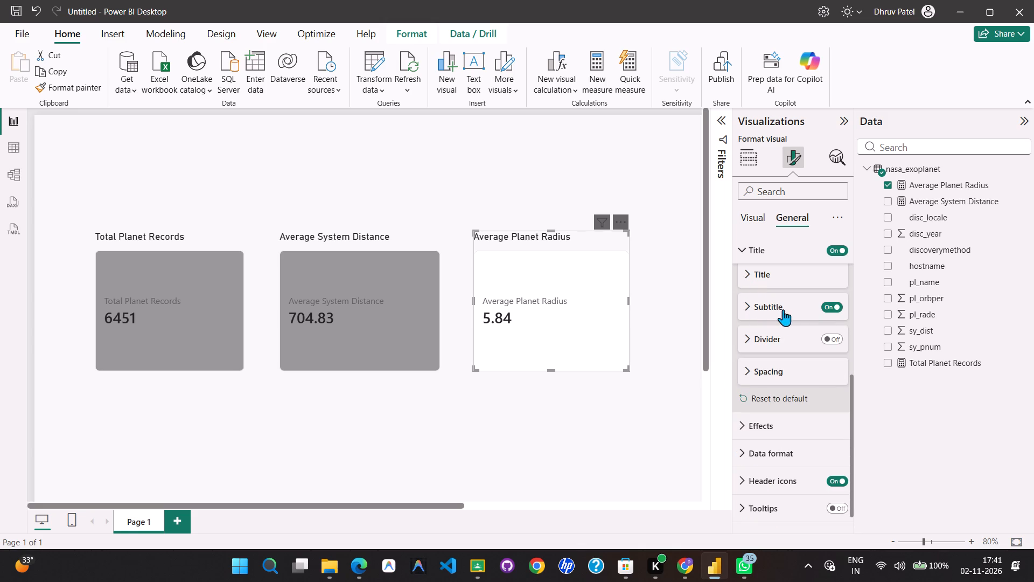
{"action": "left_click", "coordinate": [832, 307]}
{"action": "left_click", "coordinate": [702, 396]}
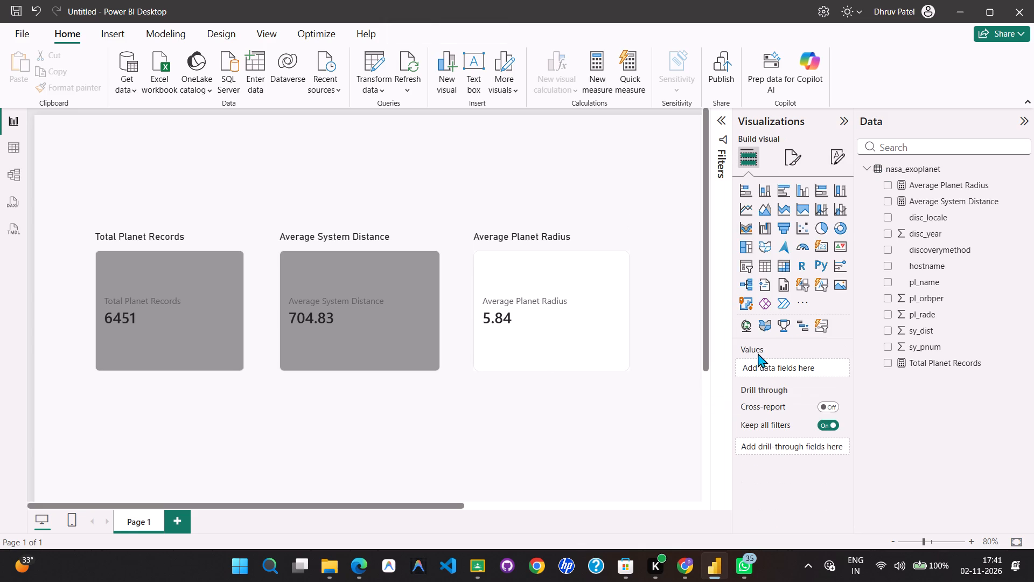
{"action": "left_click", "coordinate": [483, 307]}
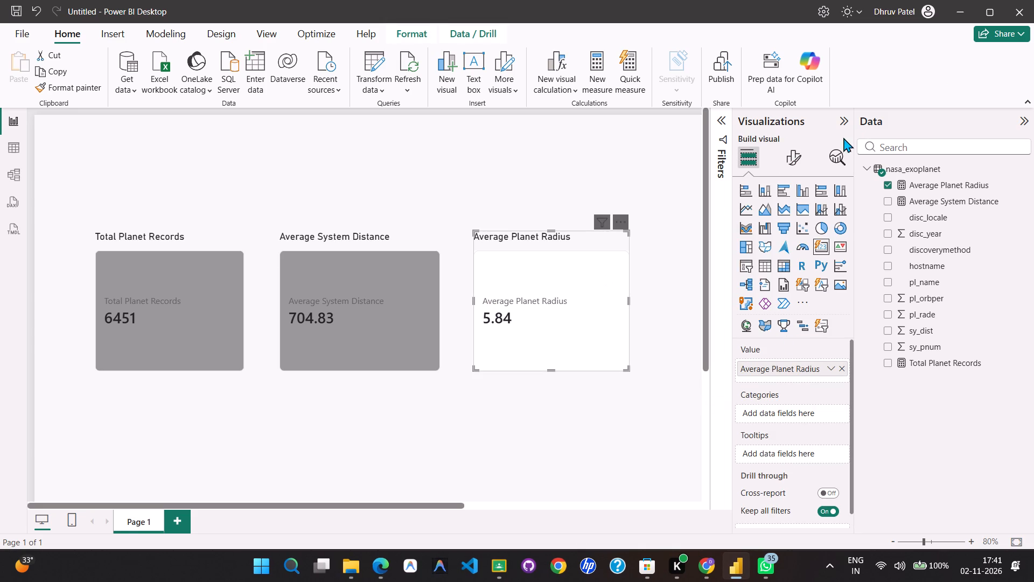
{"action": "left_click", "coordinate": [796, 155]}
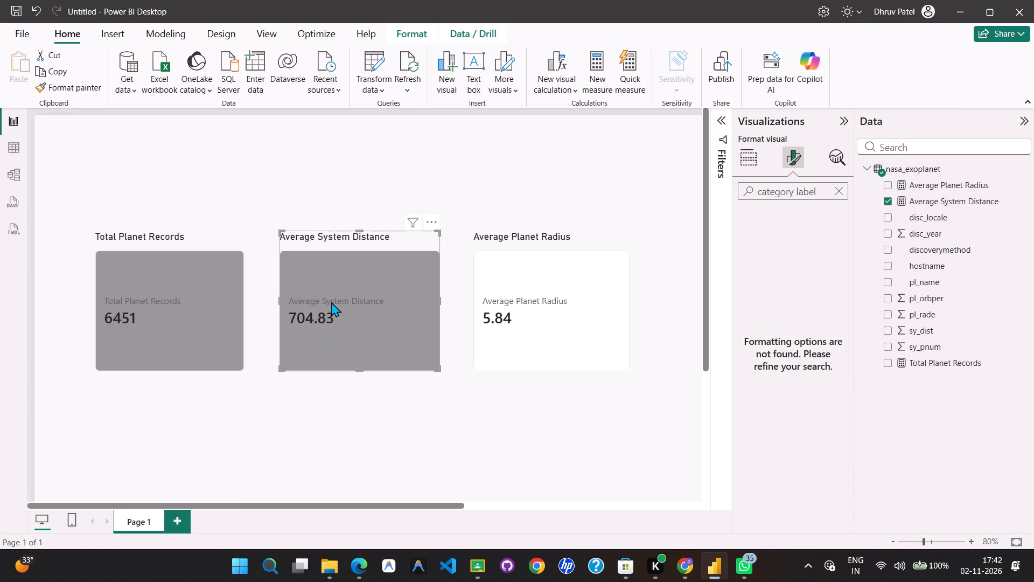
{"action": "left_click", "coordinate": [331, 302]}
{"action": "left_click", "coordinate": [432, 221]}
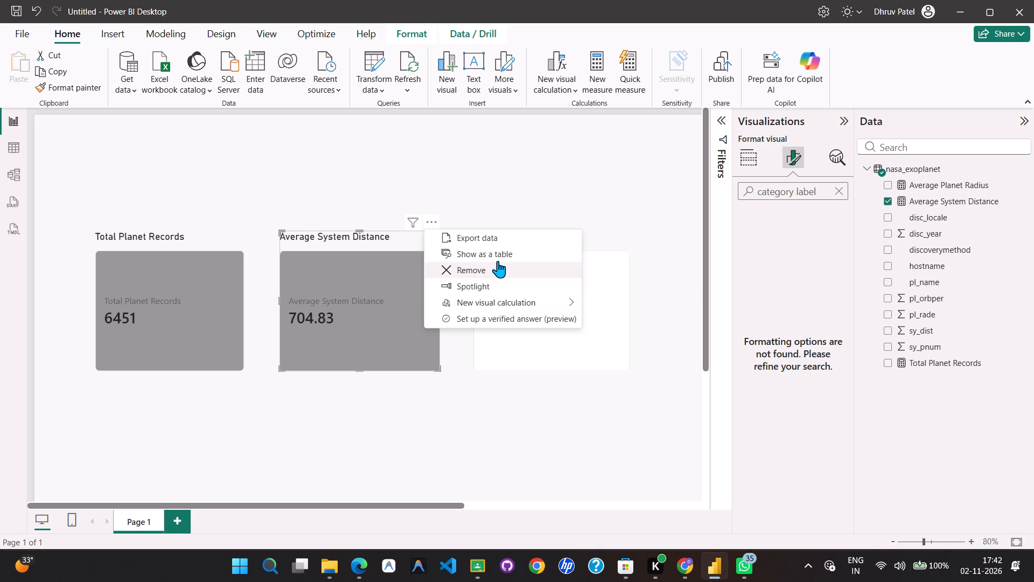
{"action": "left_click", "coordinate": [530, 205]}
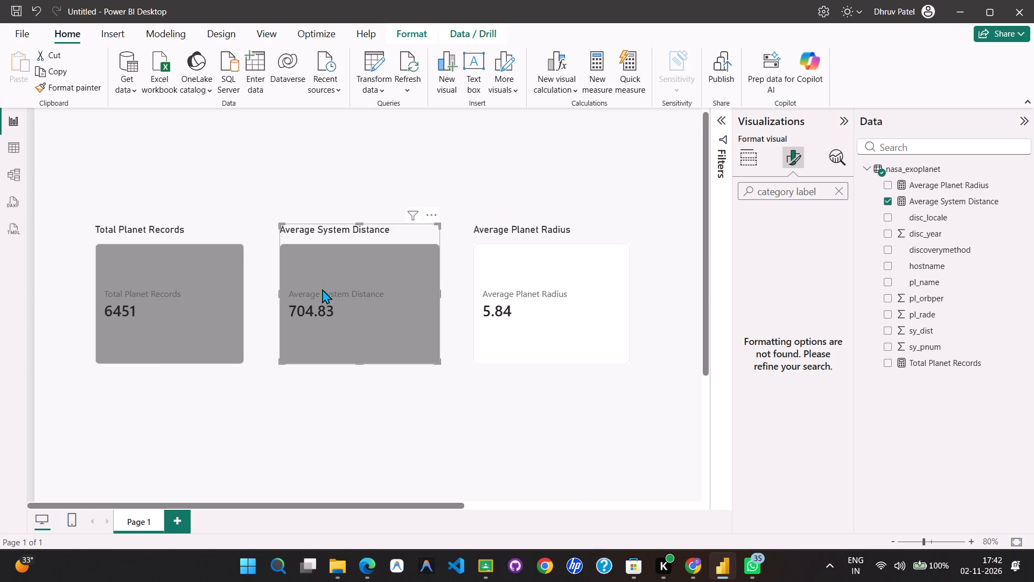
{"action": "left_click", "coordinate": [322, 289]}
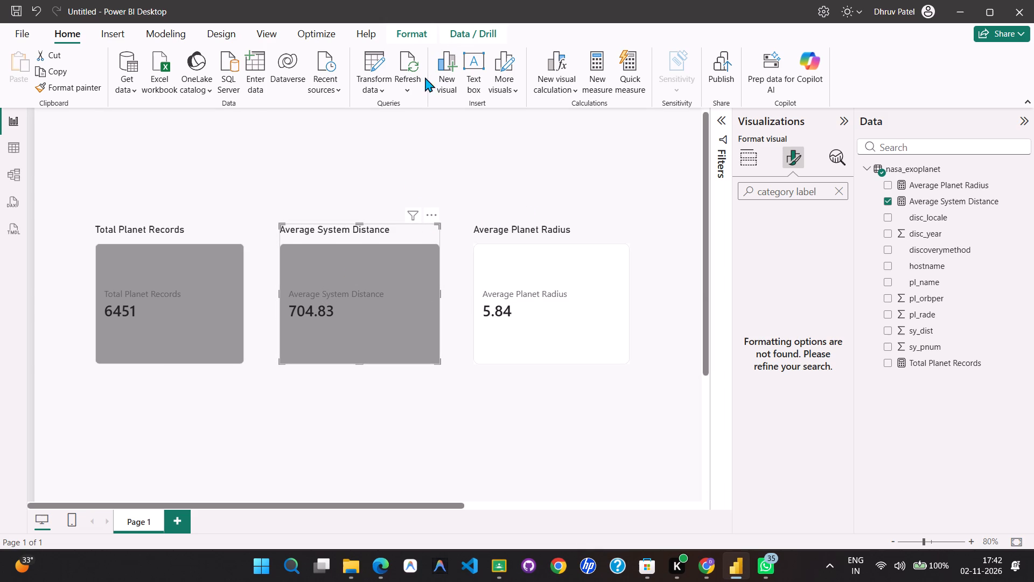
{"action": "left_click", "coordinate": [411, 35]}
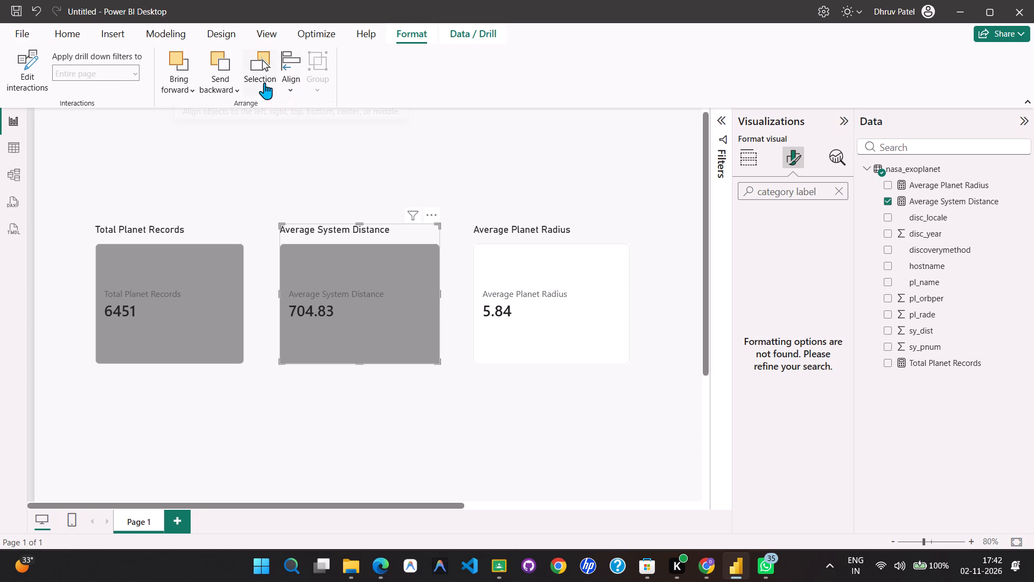
{"action": "left_click", "coordinate": [650, 388]}
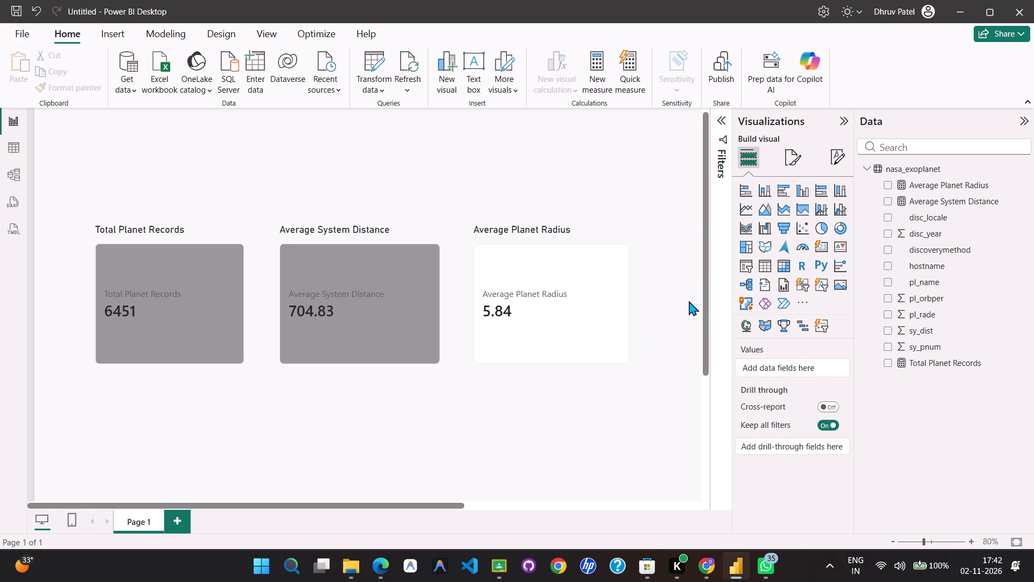
Look through the Average System Distance card's title formatting, including its text color choices, for a way to handle the duplicate label.
{"action": "left_click", "coordinate": [530, 330]}
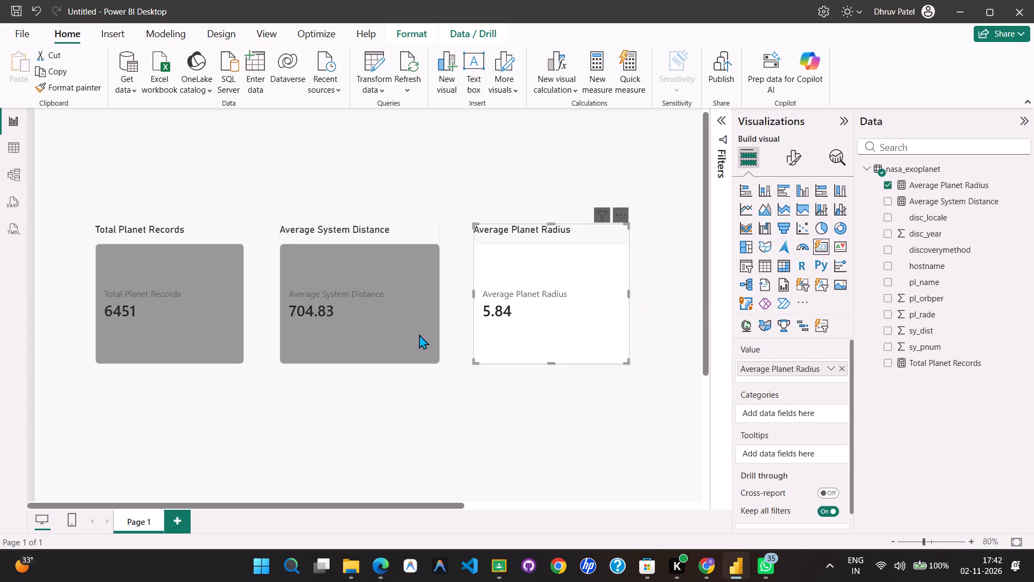
{"action": "left_click", "coordinate": [345, 292]}
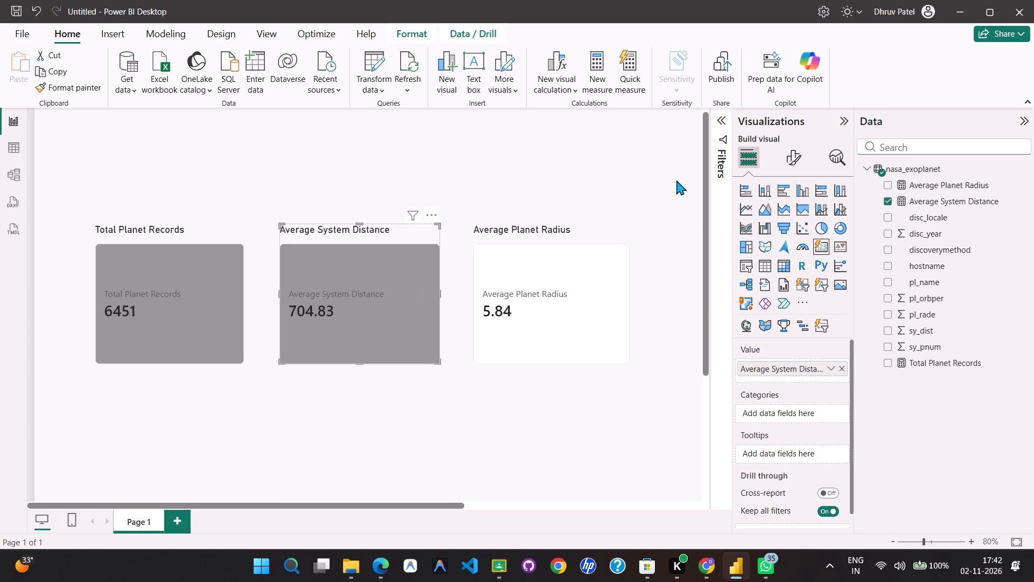
{"action": "left_click", "coordinate": [789, 155]}
{"action": "left_click", "coordinate": [813, 212]}
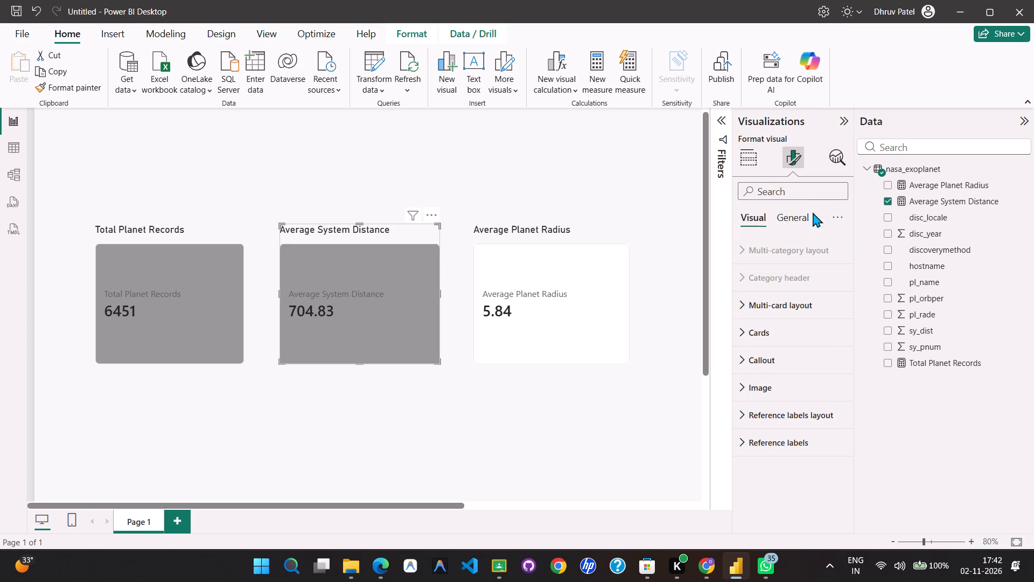
{"action": "left_click", "coordinate": [808, 212]}
{"action": "left_click", "coordinate": [780, 292]}
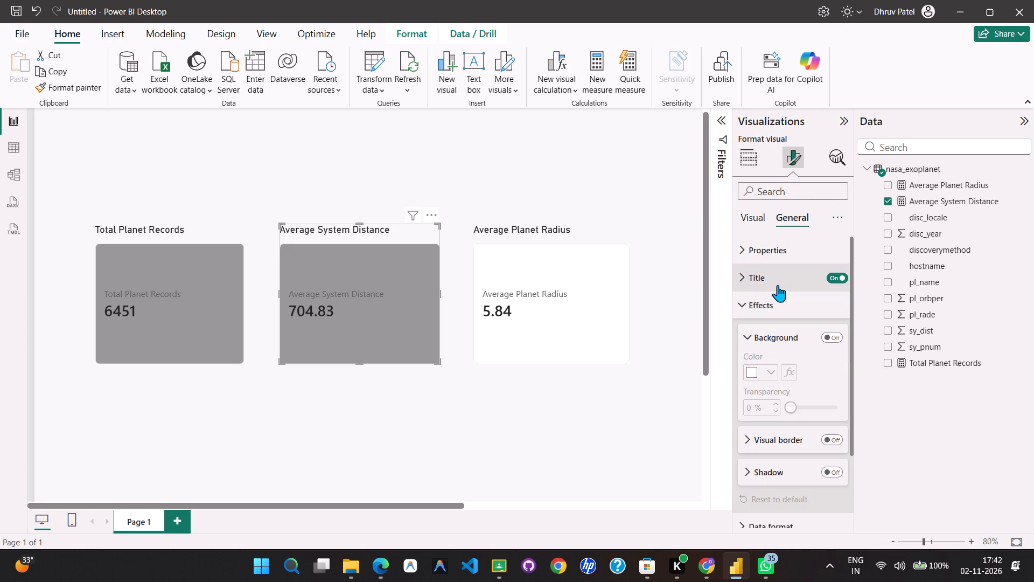
{"action": "left_click", "coordinate": [761, 298]}
{"action": "left_click", "coordinate": [766, 281]}
{"action": "scroll", "coordinate": [804, 418], "scroll_direction": "down", "scroll_amount": 2}
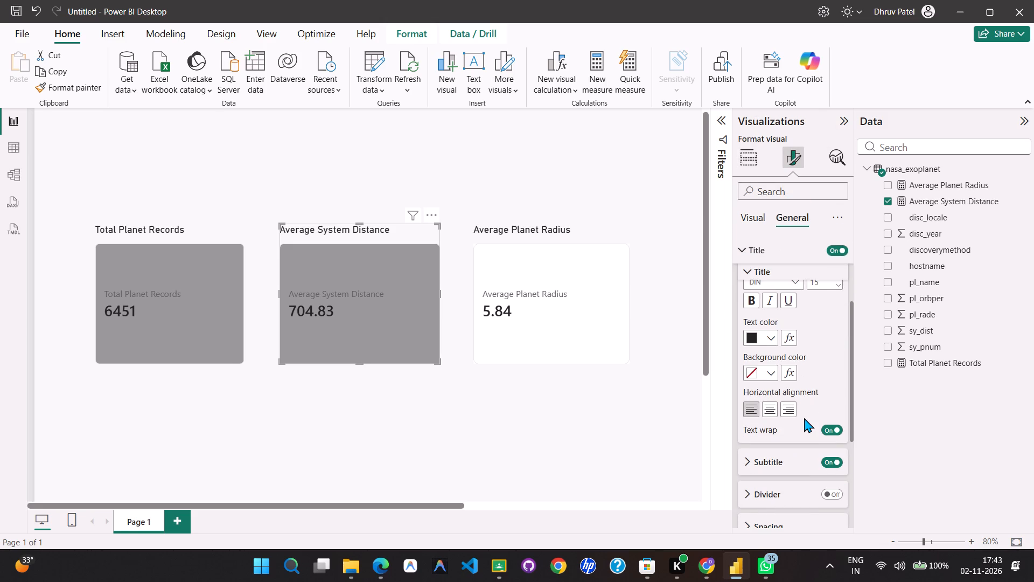
{"action": "scroll", "coordinate": [804, 418], "scroll_direction": "up", "scroll_amount": 1}
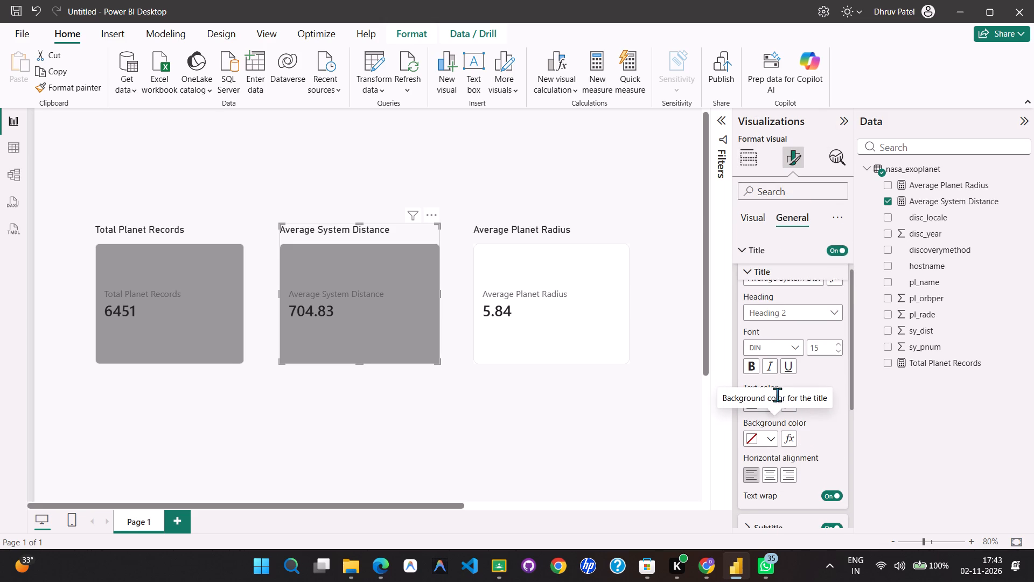
{"action": "left_click", "coordinate": [843, 418]}
{"action": "left_click", "coordinate": [766, 403]}
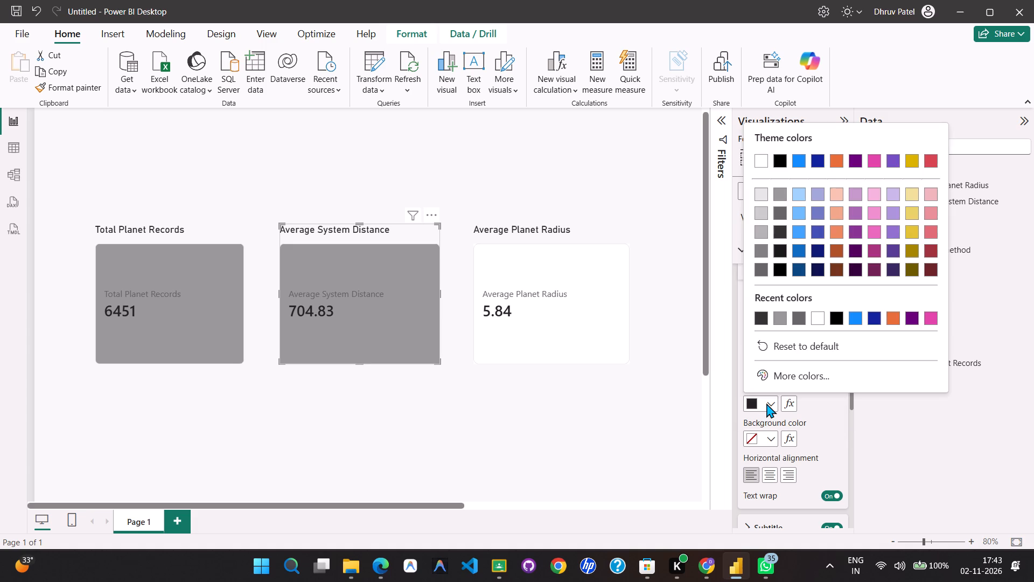
{"action": "left_click", "coordinate": [799, 417]}
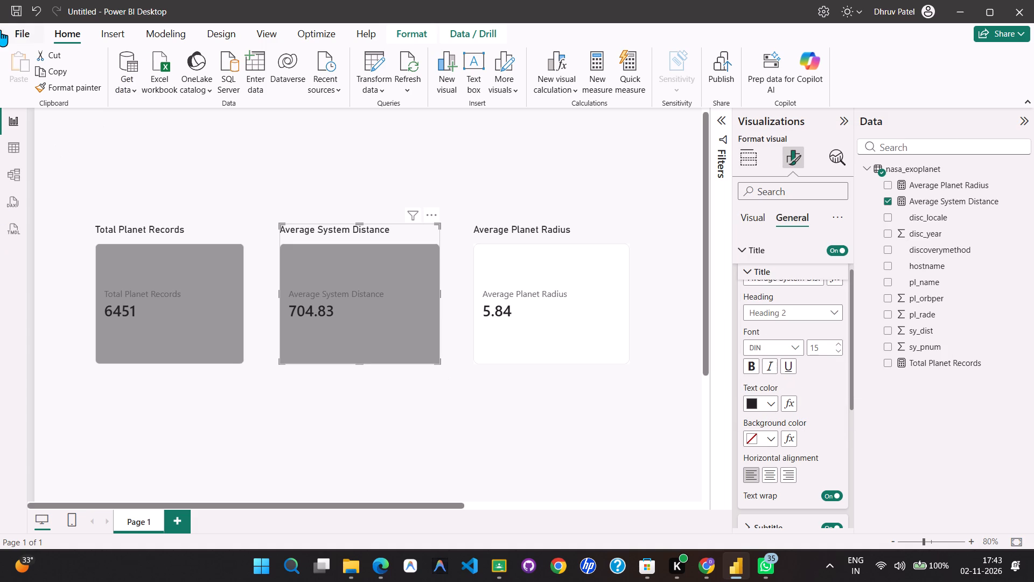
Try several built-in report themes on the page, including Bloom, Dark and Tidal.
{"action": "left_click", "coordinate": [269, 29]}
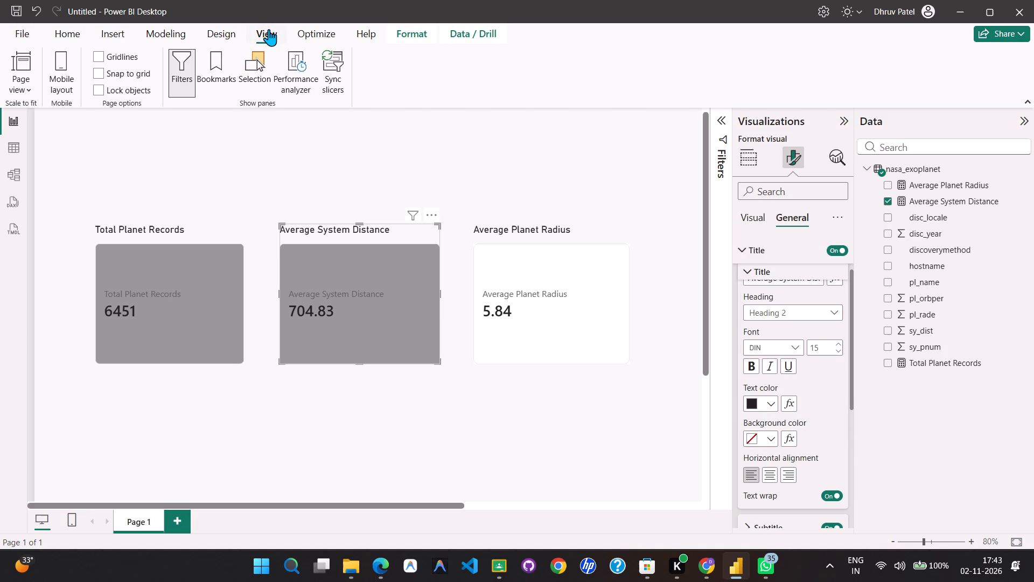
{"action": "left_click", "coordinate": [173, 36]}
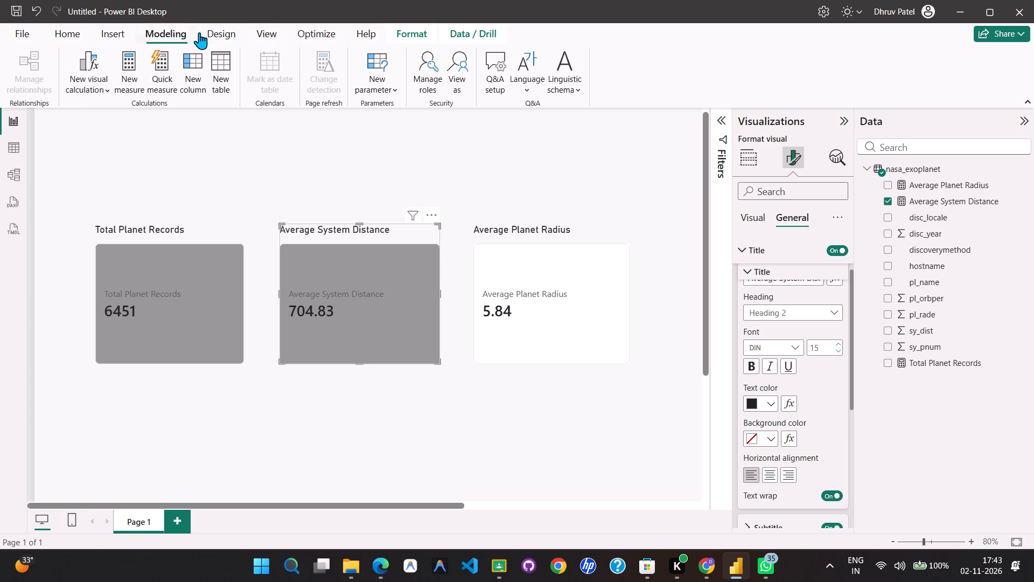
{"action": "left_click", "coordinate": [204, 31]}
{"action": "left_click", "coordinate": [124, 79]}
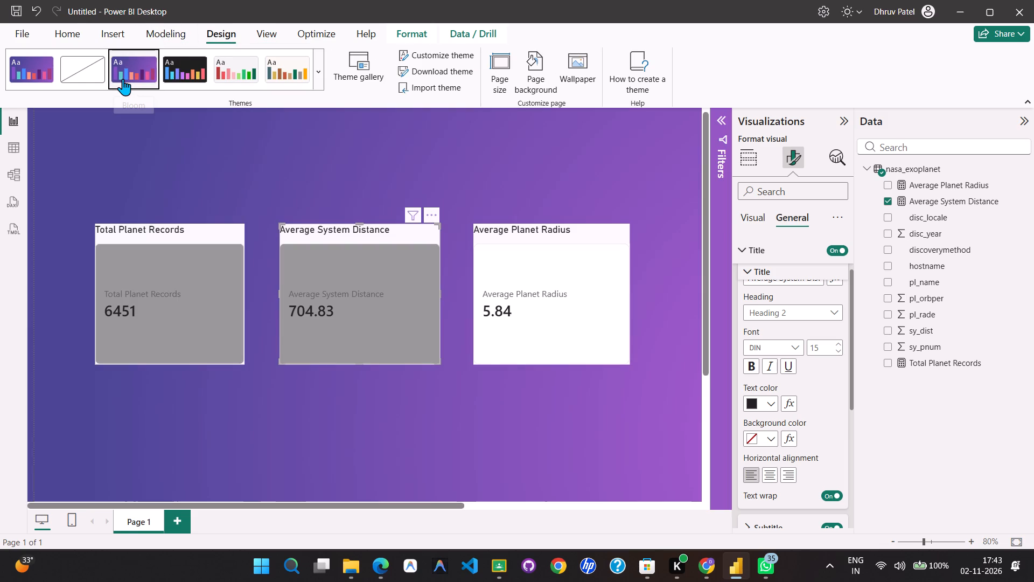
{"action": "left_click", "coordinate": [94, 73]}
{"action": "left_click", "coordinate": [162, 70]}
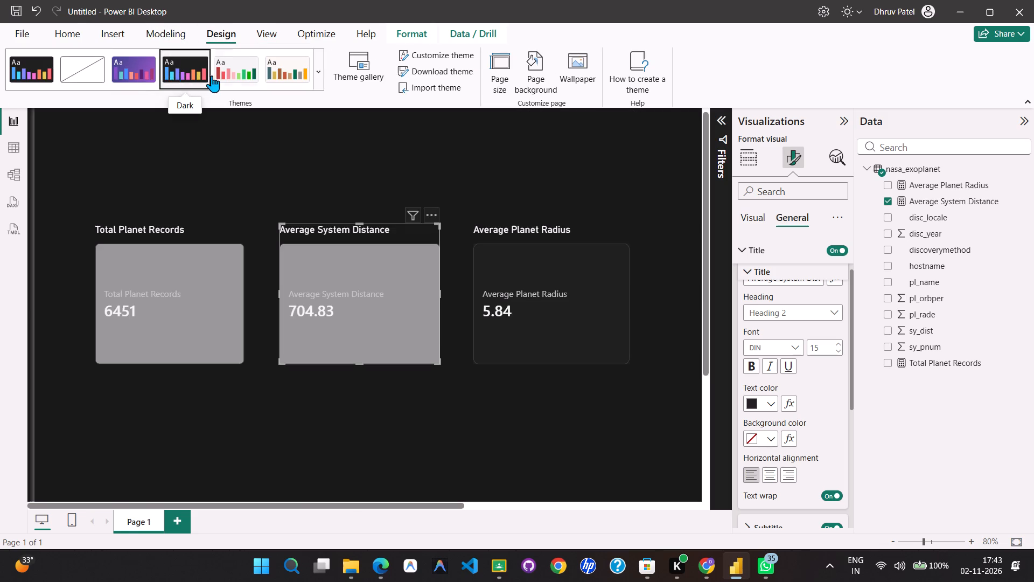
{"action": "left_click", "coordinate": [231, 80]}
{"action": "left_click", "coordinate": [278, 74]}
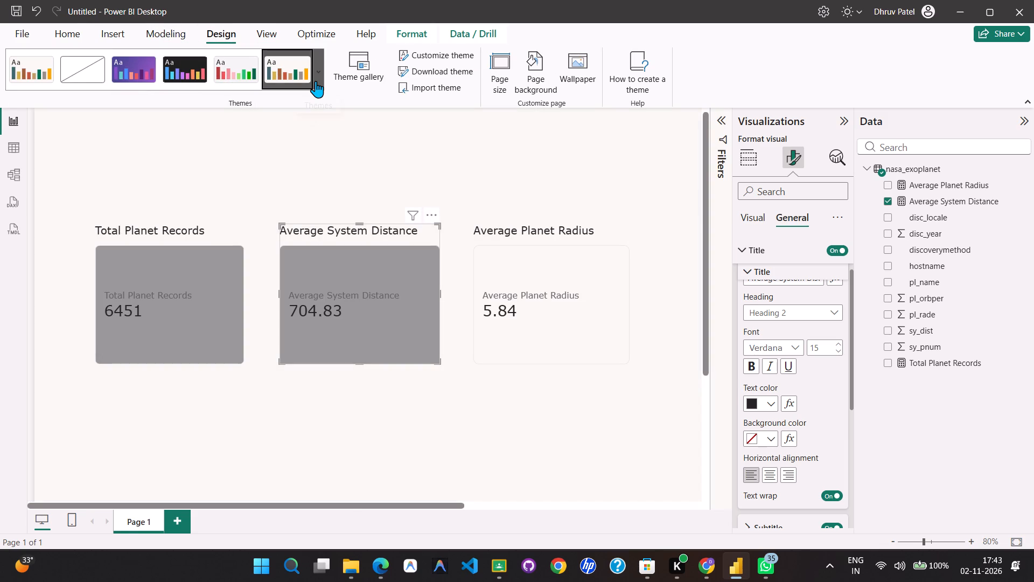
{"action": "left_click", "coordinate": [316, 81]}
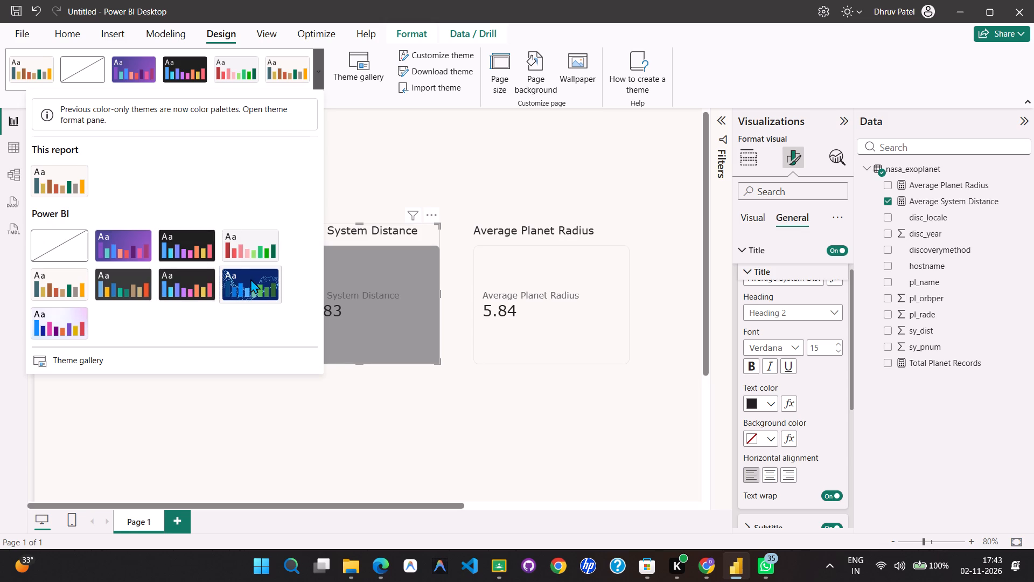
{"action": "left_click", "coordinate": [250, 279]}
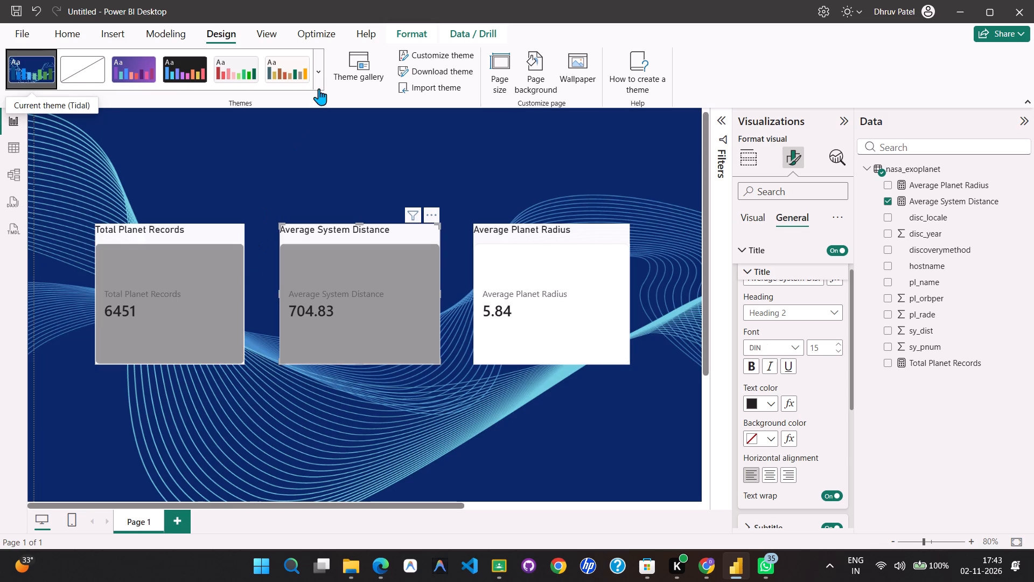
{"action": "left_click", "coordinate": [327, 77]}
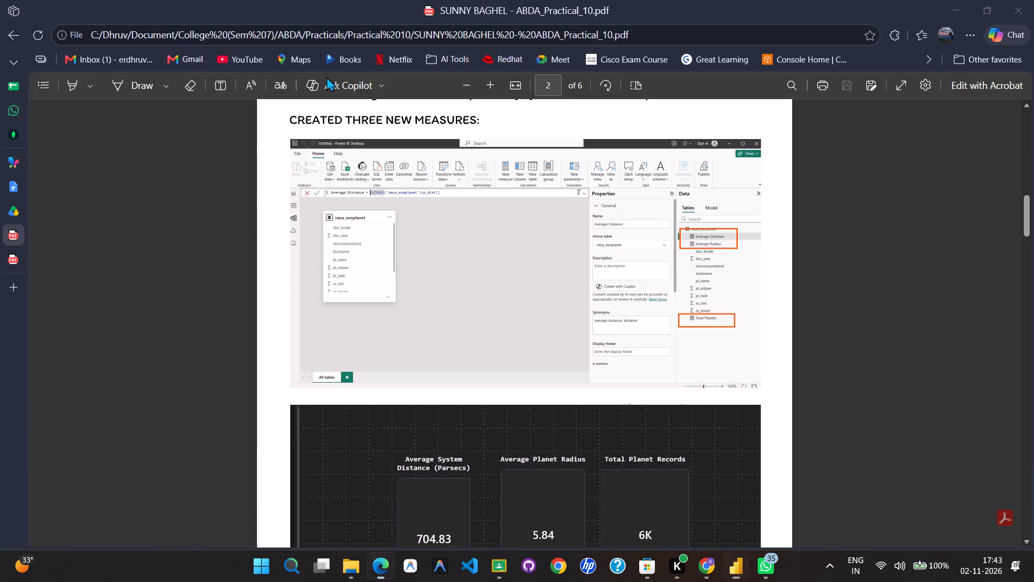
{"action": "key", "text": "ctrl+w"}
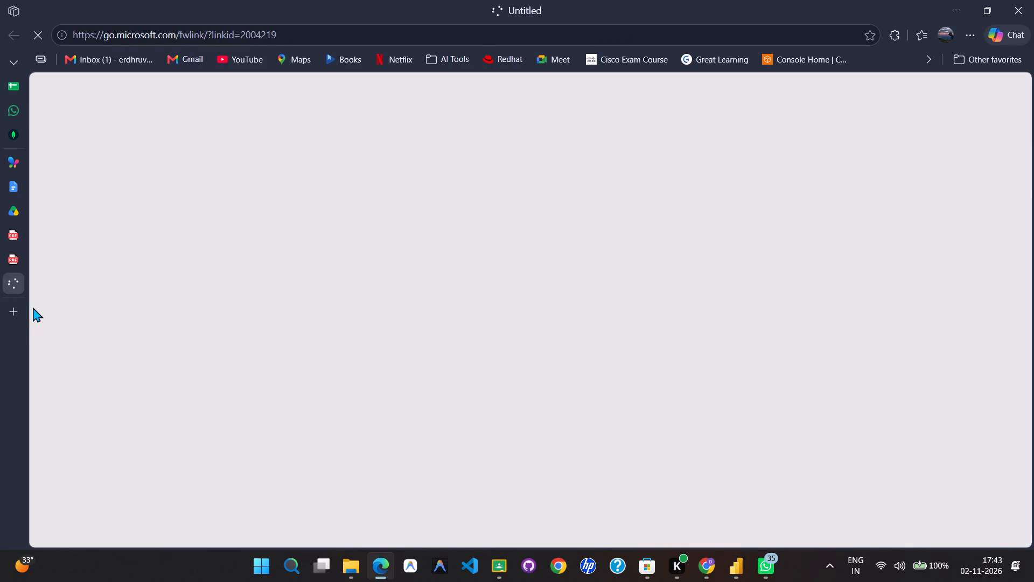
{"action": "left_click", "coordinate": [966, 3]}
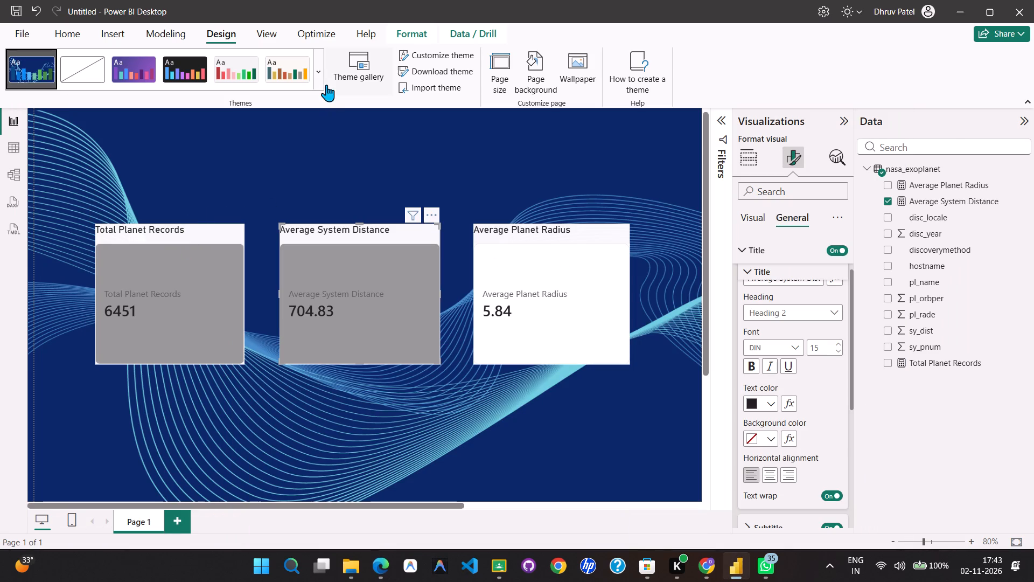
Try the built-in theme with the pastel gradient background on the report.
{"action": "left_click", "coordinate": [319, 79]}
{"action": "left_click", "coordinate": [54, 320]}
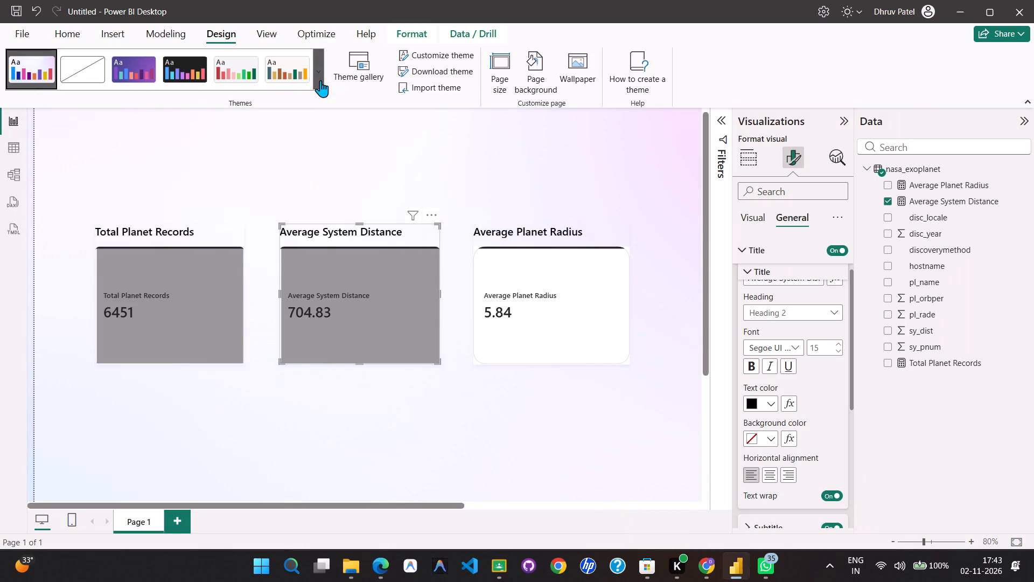
Apply the built-in light grey theme with the red and green palette to the report.
{"action": "left_click", "coordinate": [320, 80]}
{"action": "left_click", "coordinate": [244, 247]}
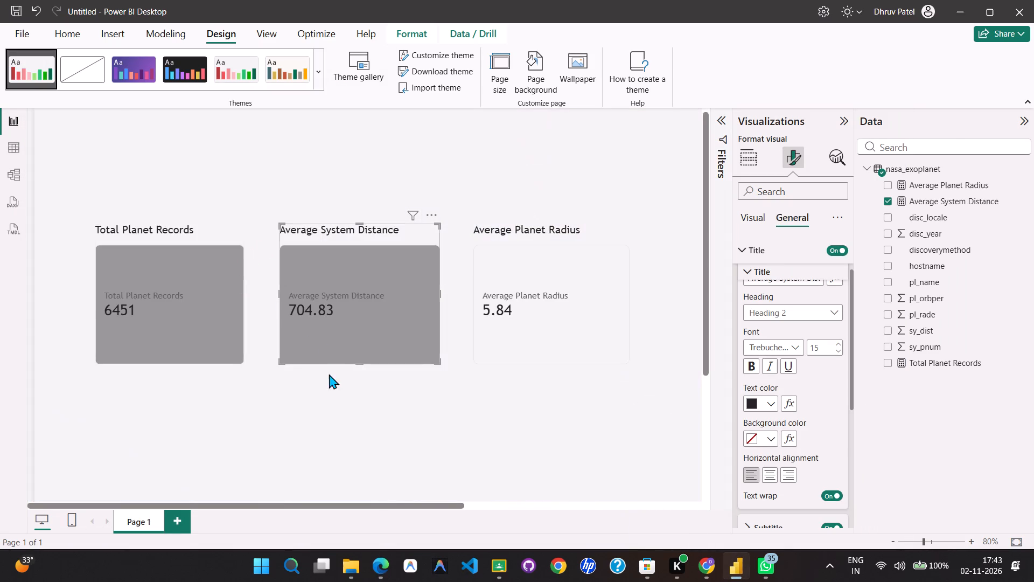
{"action": "left_click", "coordinate": [322, 421]}
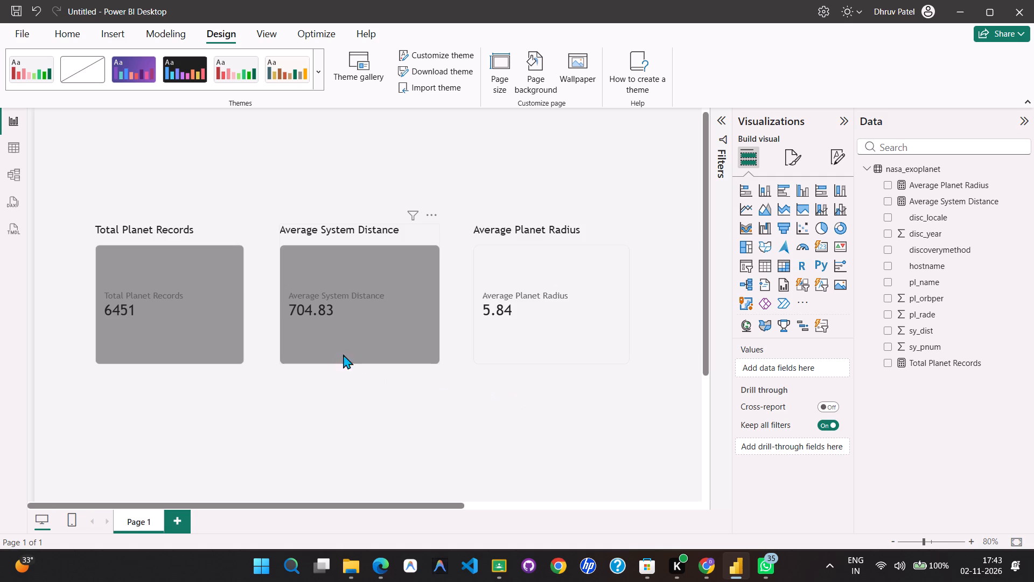
Look for a way to edit the Average Planet Radius card's title and value directly, and check its field settings.
{"action": "left_click", "coordinate": [546, 227]}
{"action": "triple_click", "coordinate": [546, 227]}
{"action": "double_click", "coordinate": [546, 227]}
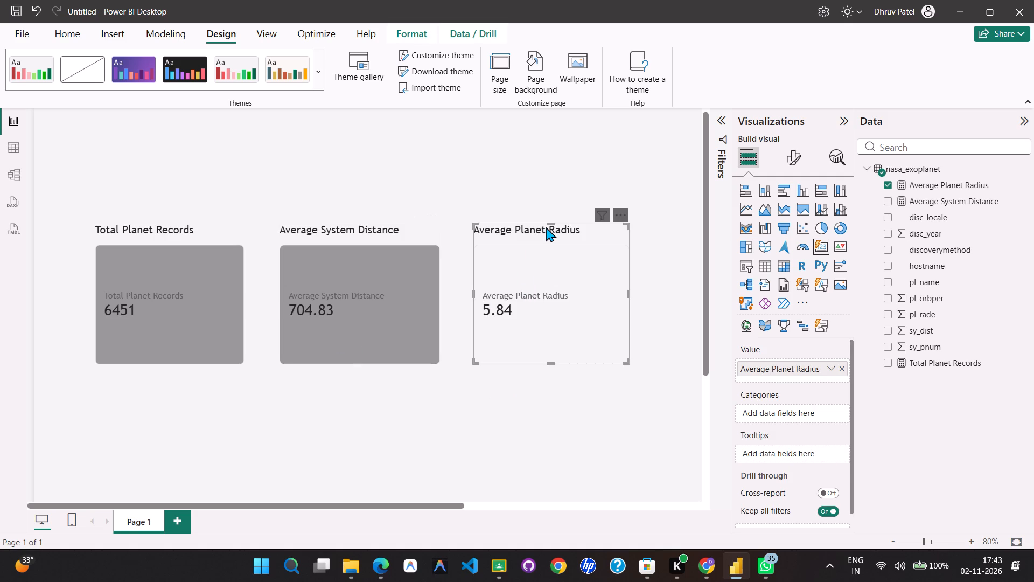
{"action": "left_click", "coordinate": [576, 236]}
{"action": "triple_click", "coordinate": [553, 320]}
{"action": "triple_click", "coordinate": [553, 320]}
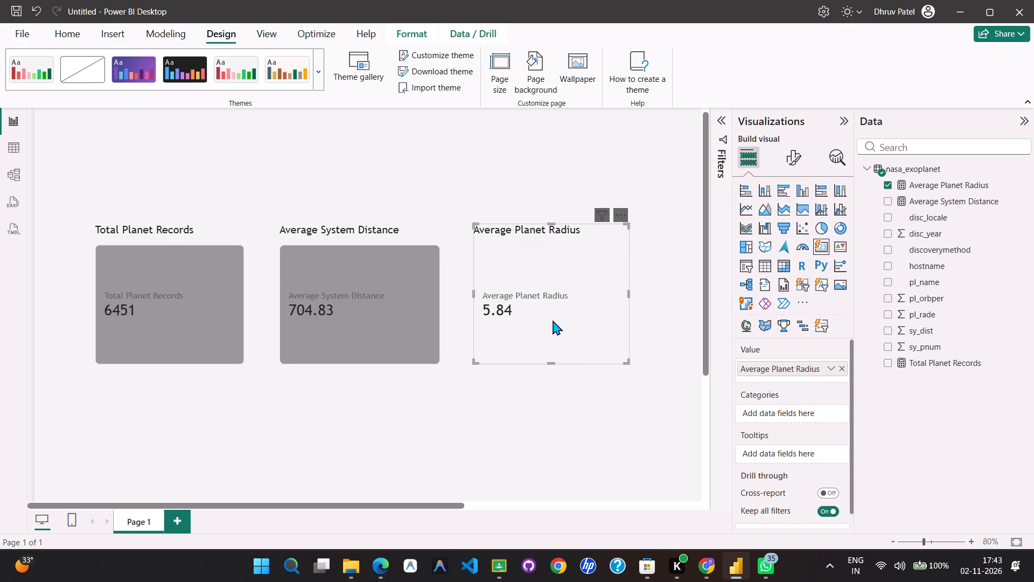
{"action": "scroll", "coordinate": [809, 426], "scroll_direction": "down", "scroll_amount": 2}
{"action": "scroll", "coordinate": [809, 426], "scroll_direction": "up", "scroll_amount": 3}
Examine the Average Planet Radius card's reference label settings with the scope set to all cards.
{"action": "left_click", "coordinate": [790, 165]}
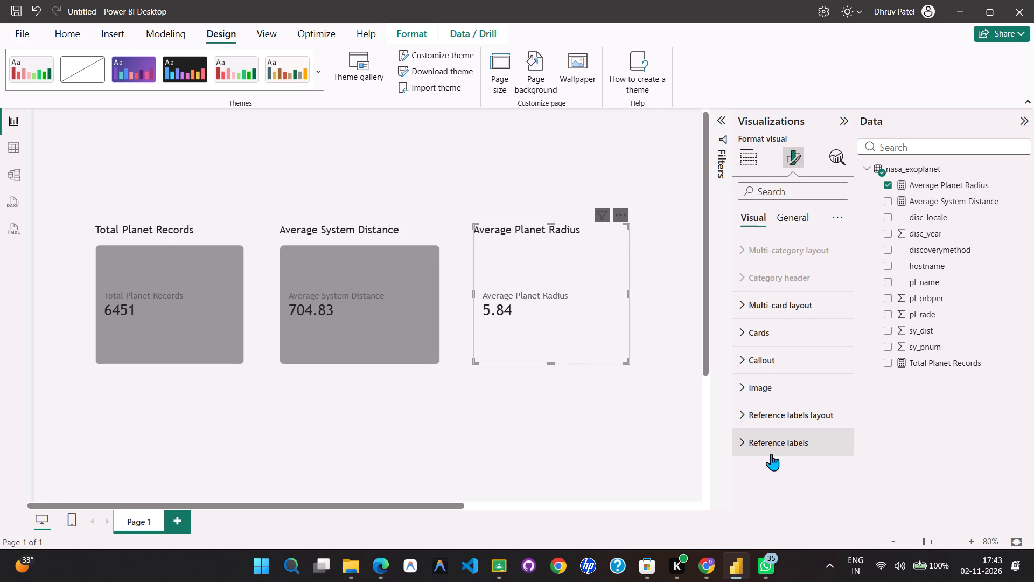
{"action": "left_click", "coordinate": [767, 444]}
{"action": "scroll", "coordinate": [767, 444], "scroll_direction": "down", "scroll_amount": 2}
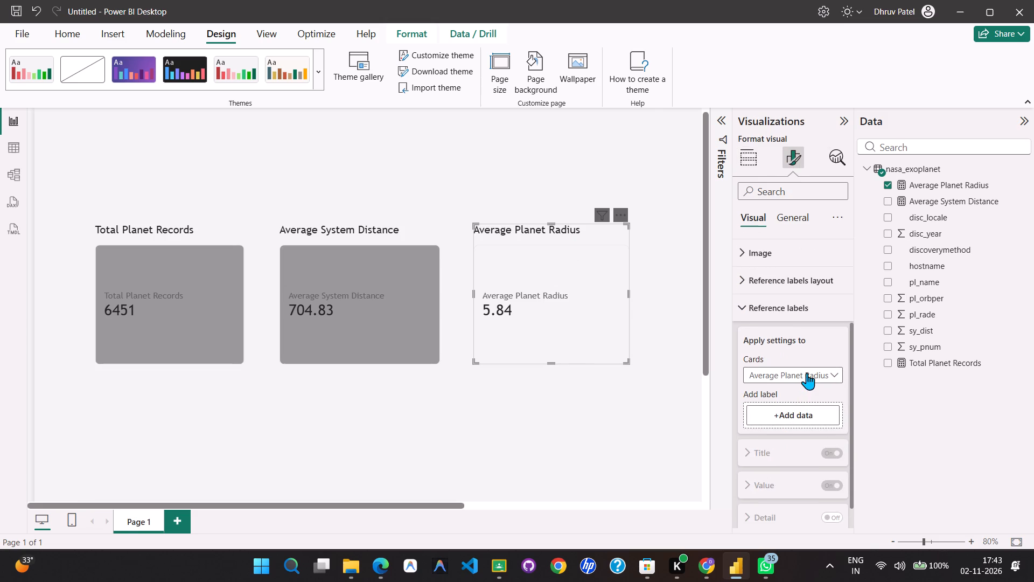
{"action": "left_click", "coordinate": [807, 373]}
{"action": "left_click", "coordinate": [797, 391]}
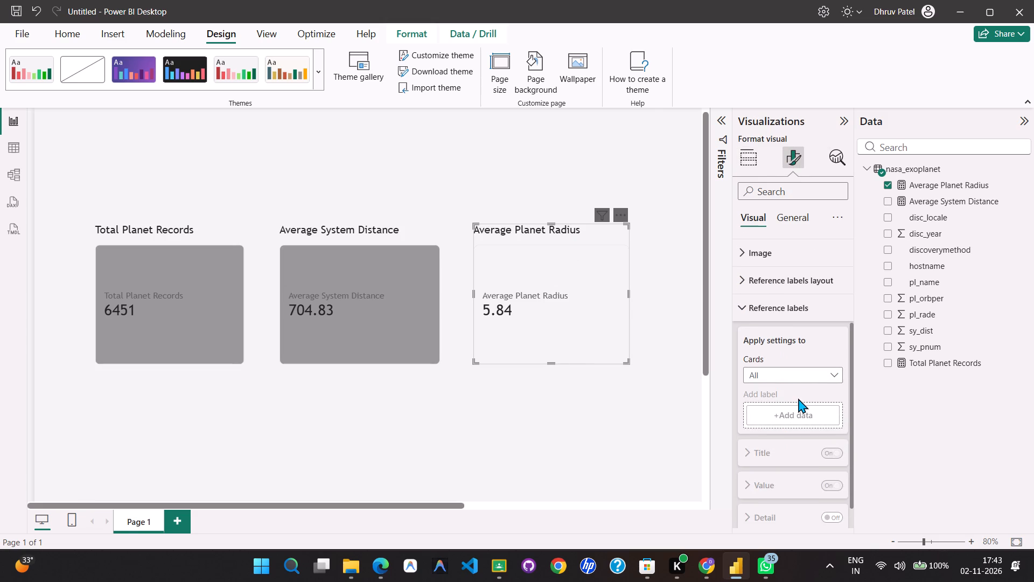
{"action": "left_click", "coordinate": [791, 419]}
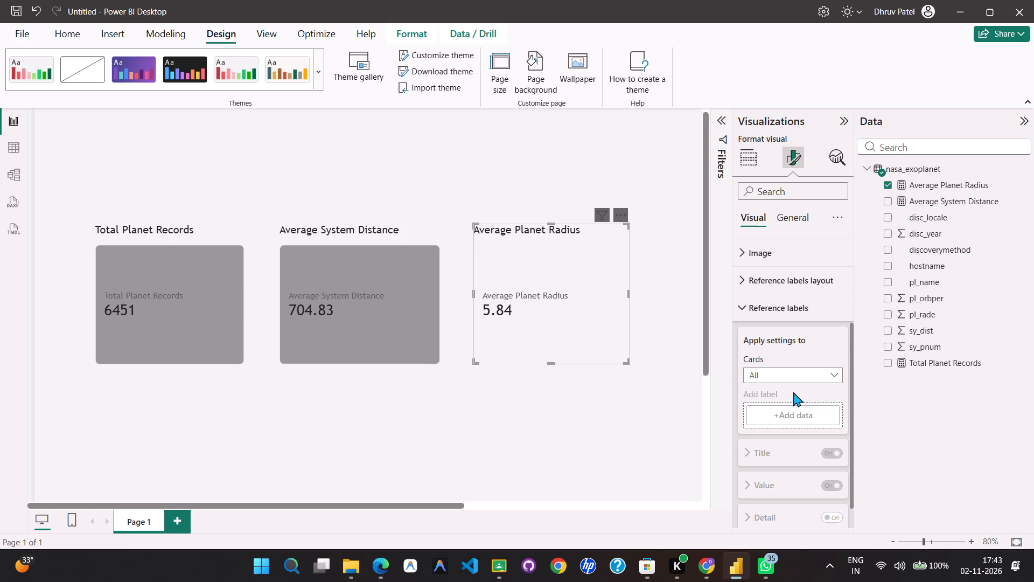
Examine the reference labels layout options scoped to Average Planet Radius, plus the card's multi-card layout options.
{"action": "scroll", "coordinate": [793, 390], "scroll_direction": "up", "scroll_amount": 1}
{"action": "left_click", "coordinate": [806, 348]}
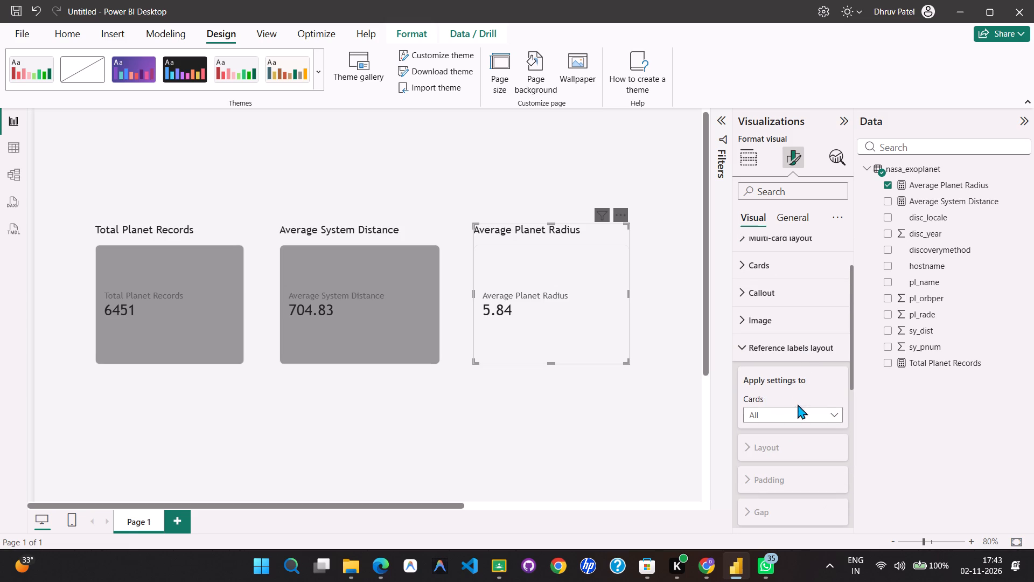
{"action": "left_click", "coordinate": [798, 407]}
{"action": "left_click", "coordinate": [793, 440]}
{"action": "scroll", "coordinate": [793, 434], "scroll_direction": "down", "scroll_amount": 1}
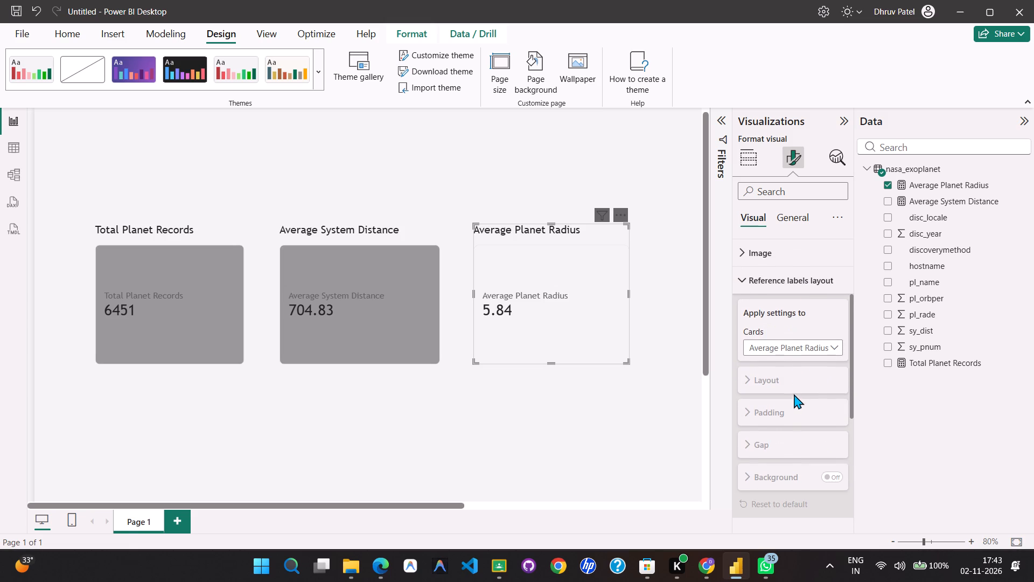
{"action": "left_click", "coordinate": [794, 382]}
{"action": "left_click", "coordinate": [804, 282]}
{"action": "left_click", "coordinate": [792, 316]}
{"action": "left_click", "coordinate": [792, 316]}
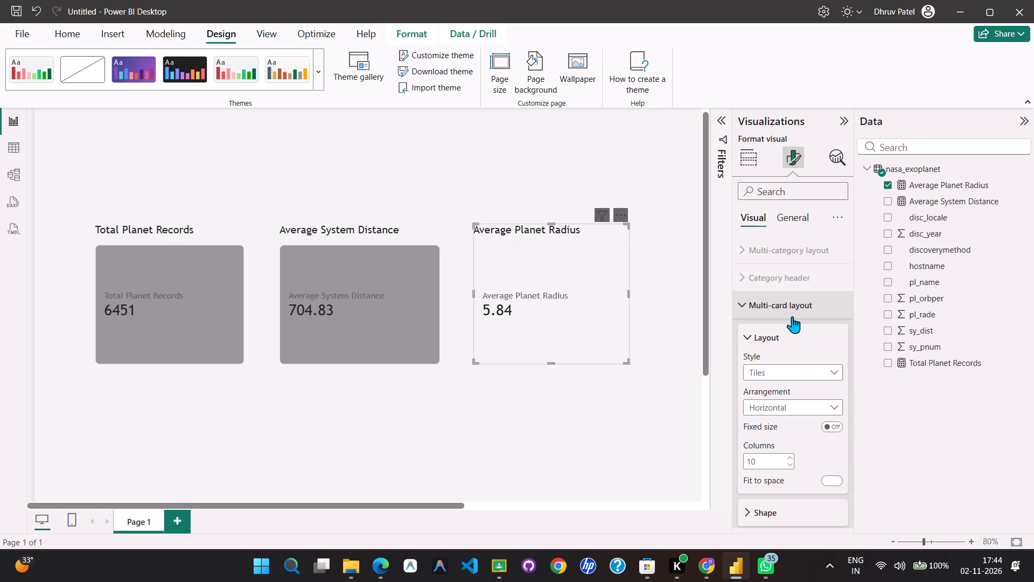
{"action": "left_click", "coordinate": [792, 316]}
Add the Average Planet Radius measure as a reference label on the Average Planet Radius card.
{"action": "left_click", "coordinate": [804, 433]}
{"action": "left_click", "coordinate": [787, 503]}
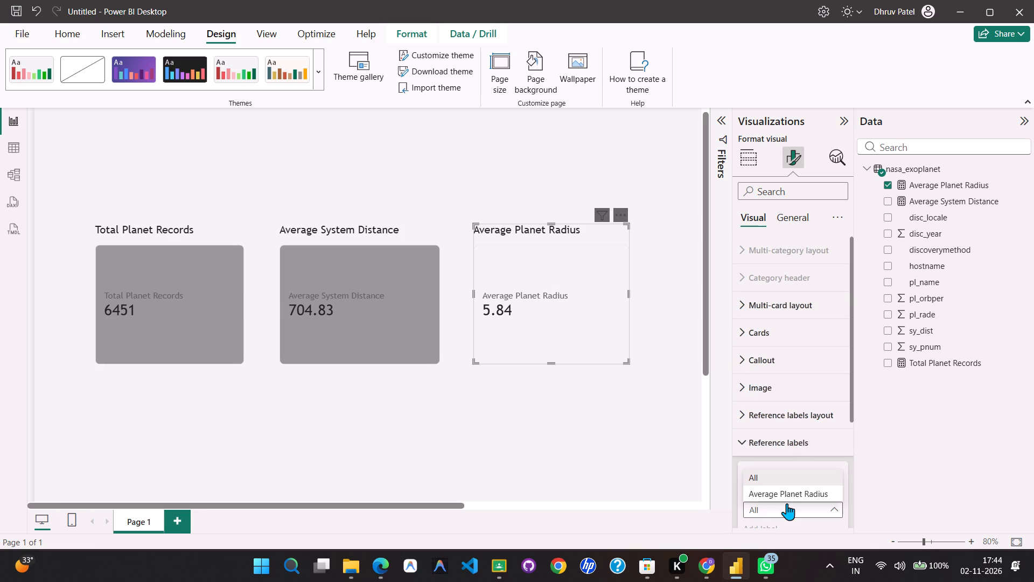
{"action": "left_click", "coordinate": [784, 489]}
{"action": "scroll", "coordinate": [784, 477], "scroll_direction": "down", "scroll_amount": 4}
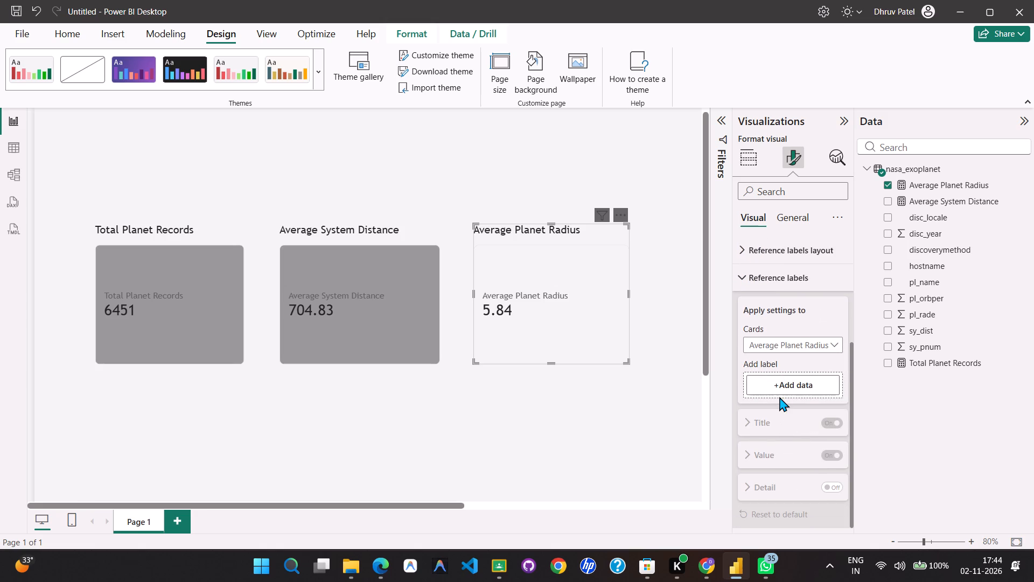
{"action": "left_click", "coordinate": [779, 391]}
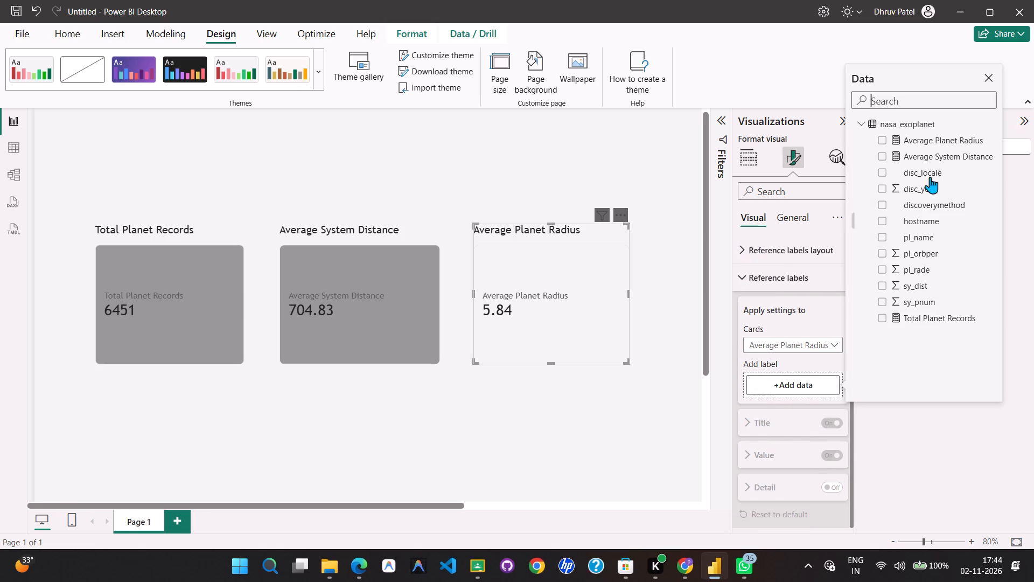
{"action": "left_click", "coordinate": [933, 143]}
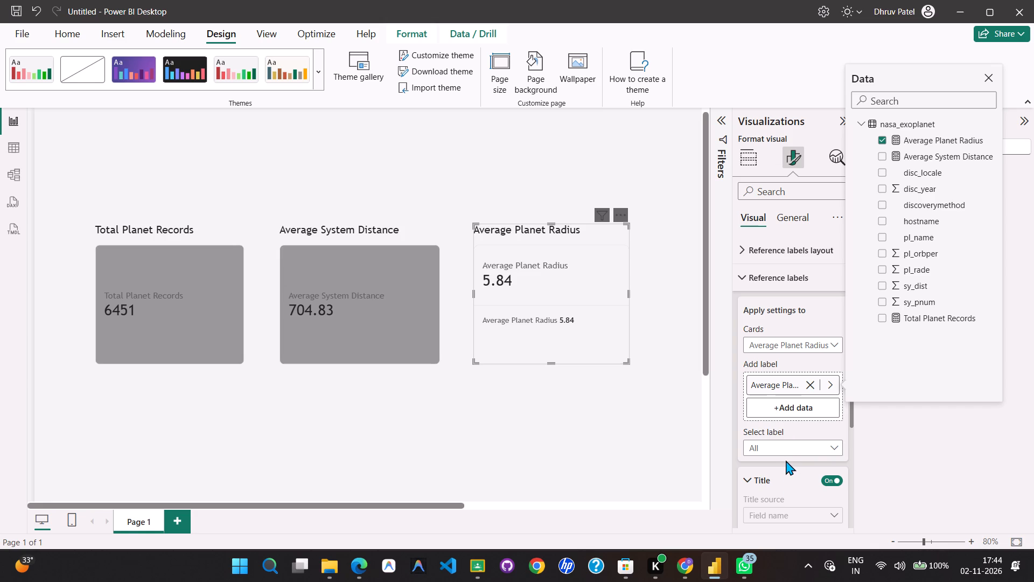
Undo adding the reference label to the Average Planet Radius card.
{"action": "key", "text": "ctrl+z"}
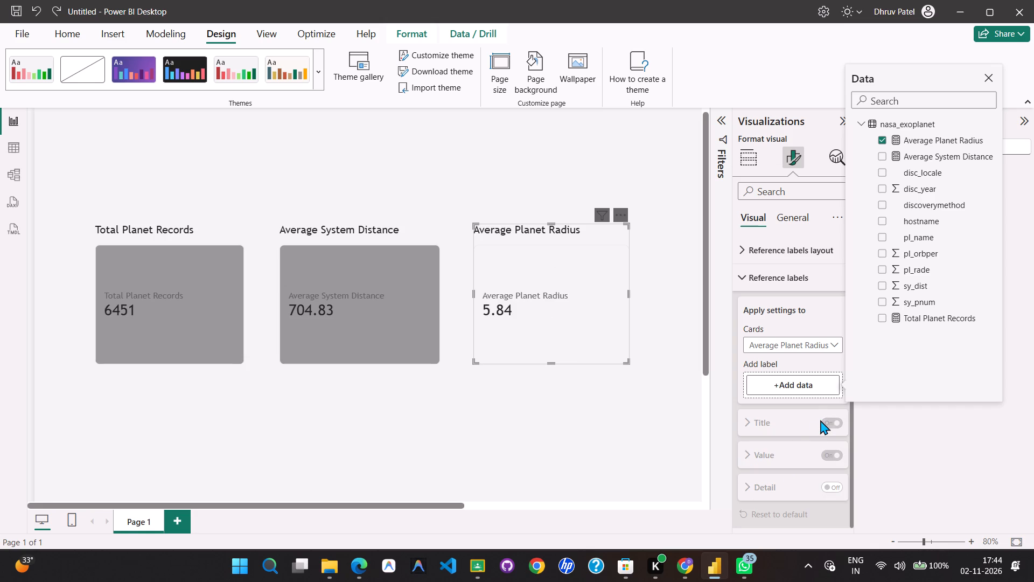
{"action": "scroll", "coordinate": [803, 446], "scroll_direction": "up", "scroll_amount": 5}
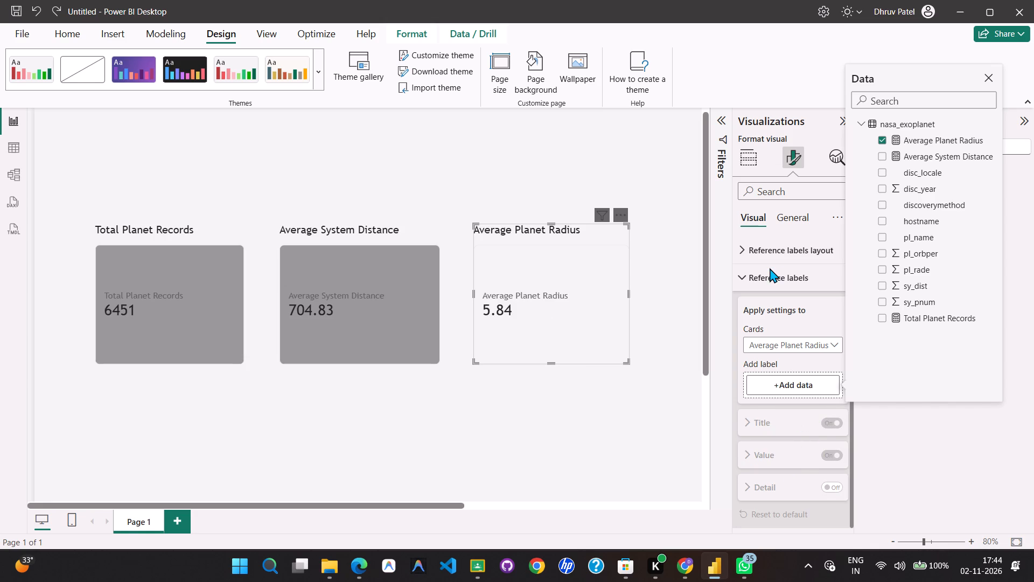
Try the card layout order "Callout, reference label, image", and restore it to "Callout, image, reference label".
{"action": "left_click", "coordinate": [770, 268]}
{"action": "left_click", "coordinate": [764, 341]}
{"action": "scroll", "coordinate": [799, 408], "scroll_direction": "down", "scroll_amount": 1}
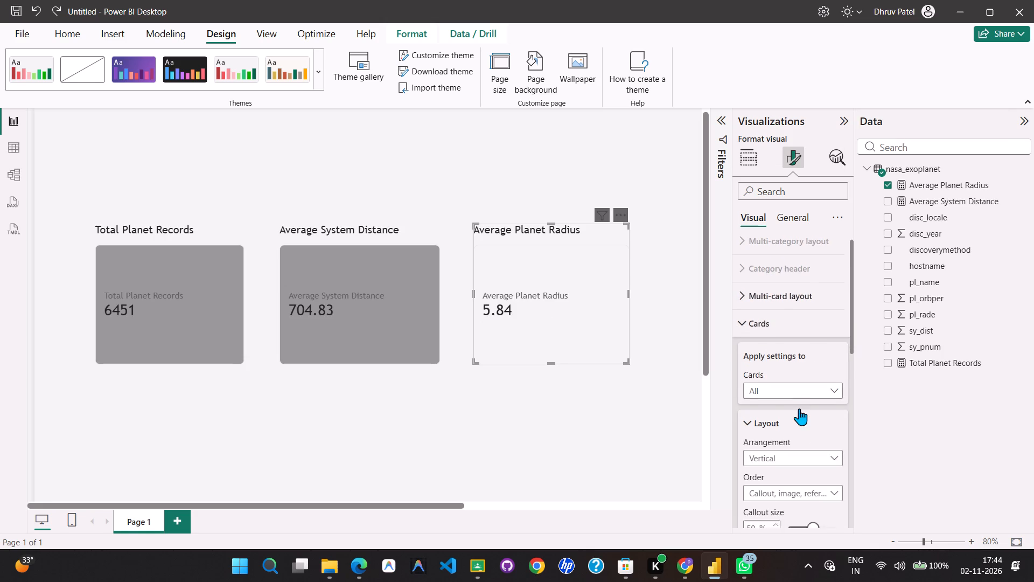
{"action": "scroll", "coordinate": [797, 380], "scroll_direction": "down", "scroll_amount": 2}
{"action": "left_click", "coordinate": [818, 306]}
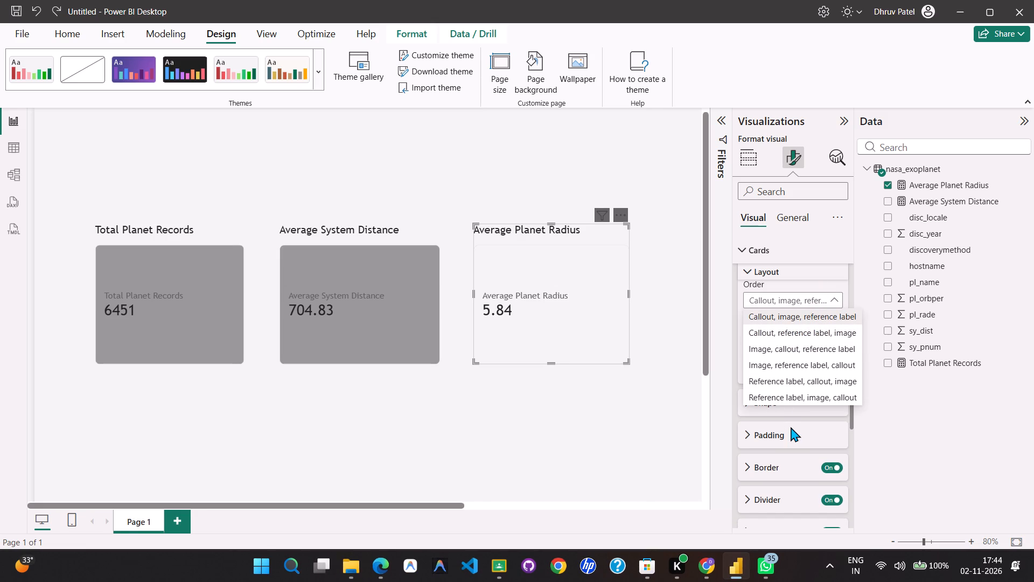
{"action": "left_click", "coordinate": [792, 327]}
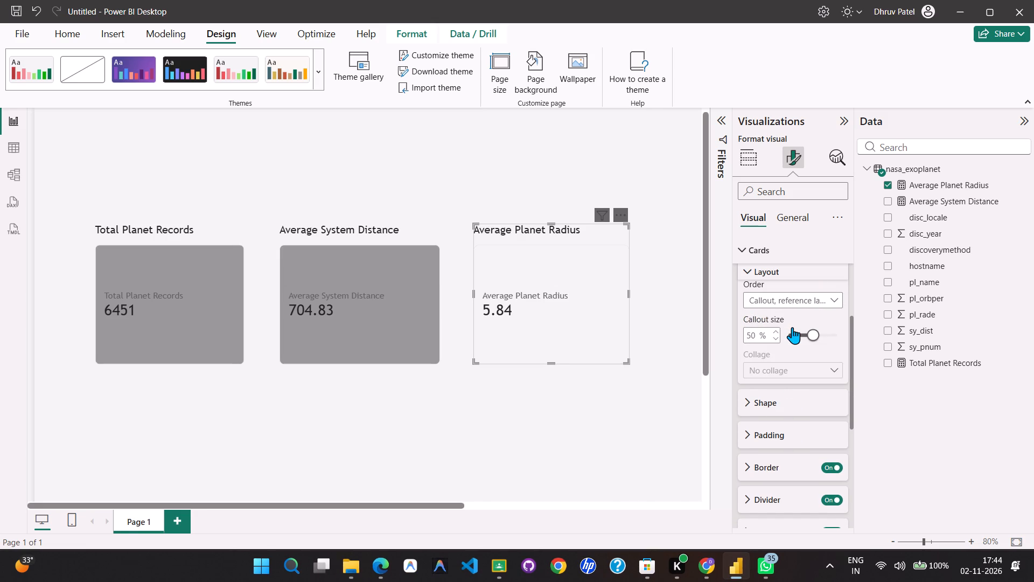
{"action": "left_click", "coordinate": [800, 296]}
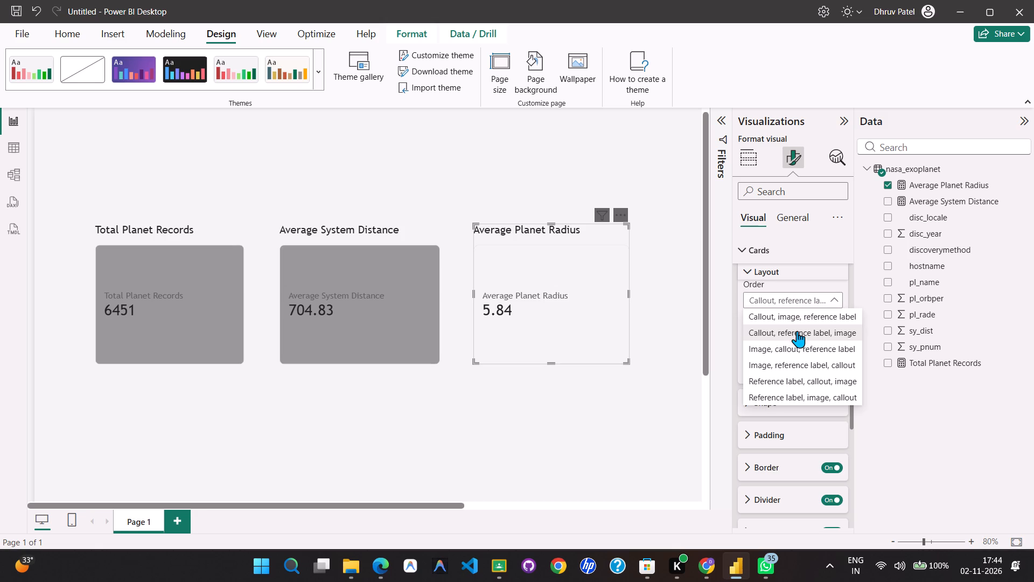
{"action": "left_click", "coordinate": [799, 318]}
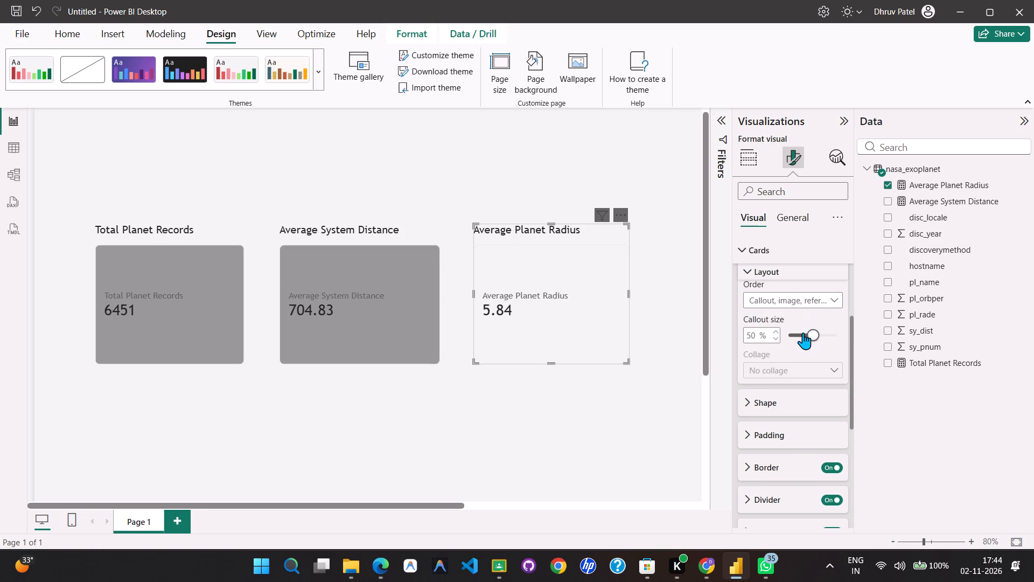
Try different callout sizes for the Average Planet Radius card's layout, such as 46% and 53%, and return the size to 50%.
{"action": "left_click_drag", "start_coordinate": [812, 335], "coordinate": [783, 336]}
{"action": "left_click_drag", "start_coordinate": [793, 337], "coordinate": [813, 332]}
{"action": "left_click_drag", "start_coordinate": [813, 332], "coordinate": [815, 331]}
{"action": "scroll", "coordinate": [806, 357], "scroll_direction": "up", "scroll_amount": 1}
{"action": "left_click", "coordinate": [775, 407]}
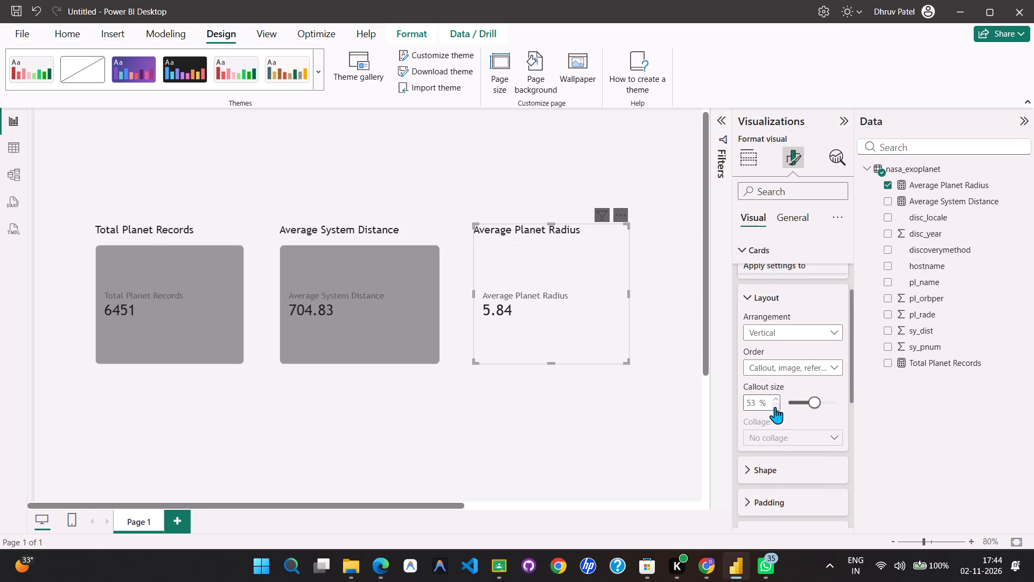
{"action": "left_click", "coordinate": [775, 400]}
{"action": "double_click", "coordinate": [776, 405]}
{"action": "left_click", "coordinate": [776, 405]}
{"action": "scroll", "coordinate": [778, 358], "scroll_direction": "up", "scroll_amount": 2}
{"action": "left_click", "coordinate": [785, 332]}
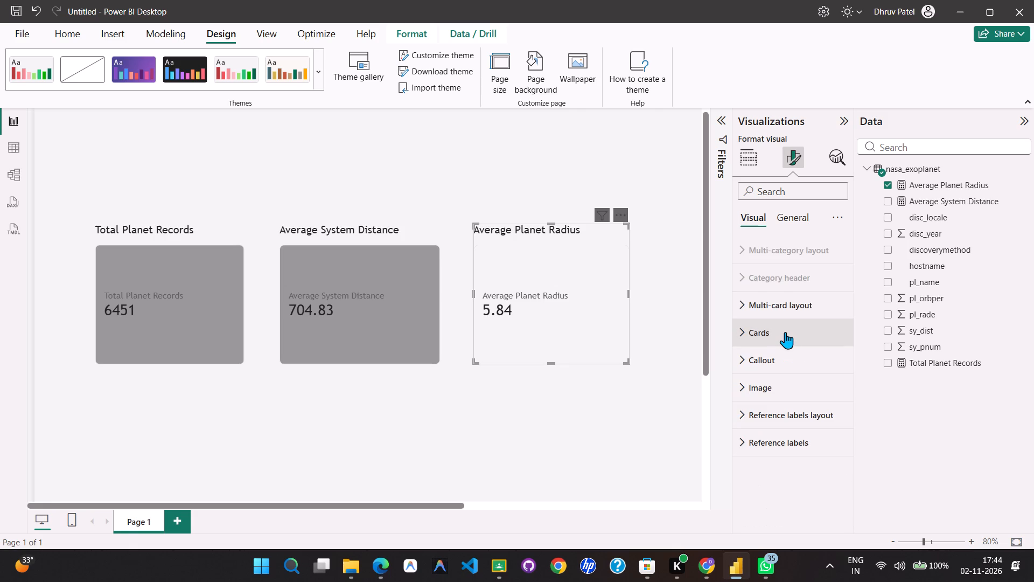
Examine the general data format options available for the Average Planet Radius card.
{"action": "left_click", "coordinate": [798, 215]}
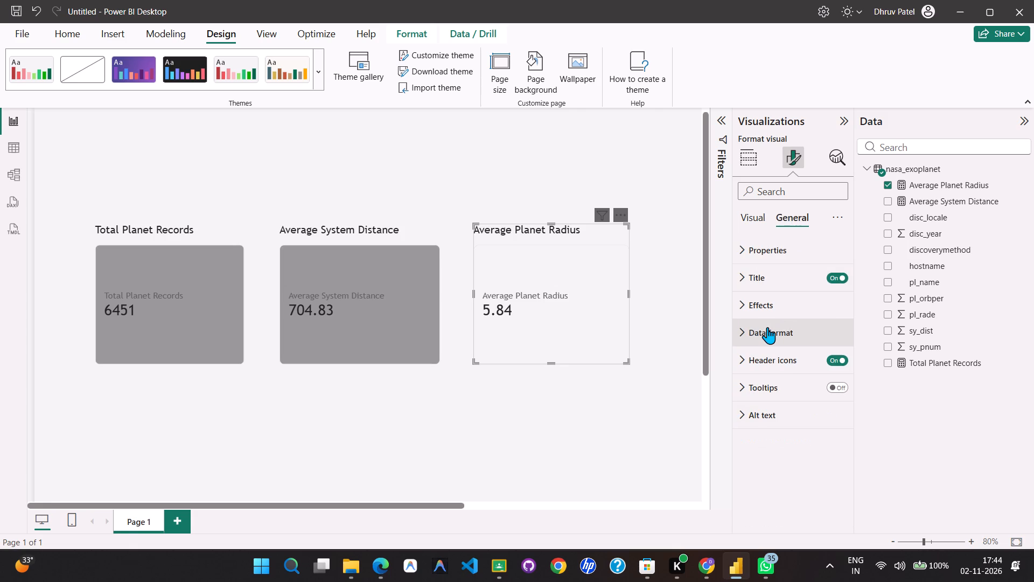
{"action": "left_click", "coordinate": [767, 327]}
{"action": "left_click", "coordinate": [794, 385]}
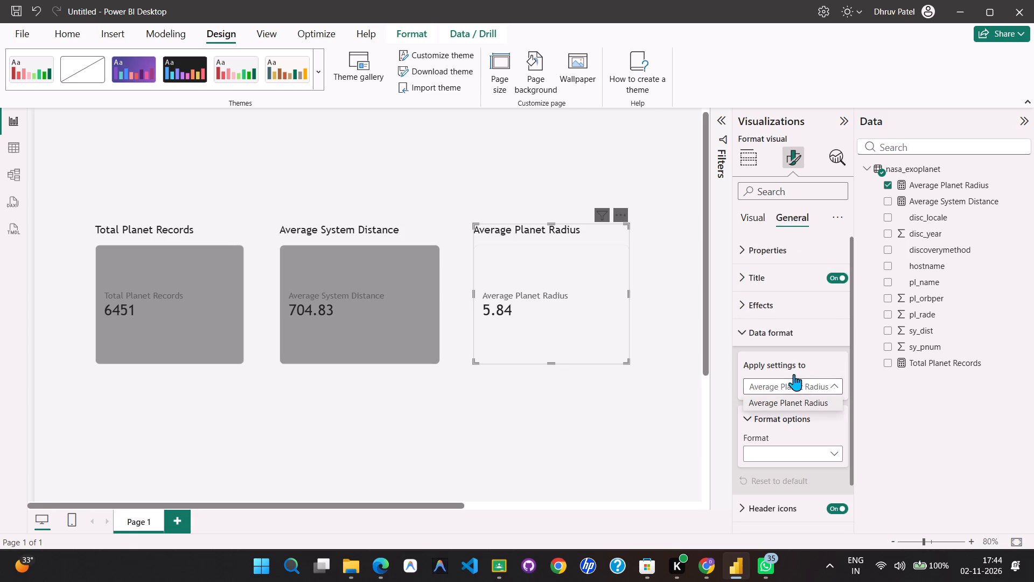
{"action": "left_click", "coordinate": [792, 382]}
{"action": "scroll", "coordinate": [808, 412], "scroll_direction": "down", "scroll_amount": 2}
{"action": "left_click", "coordinate": [808, 410]}
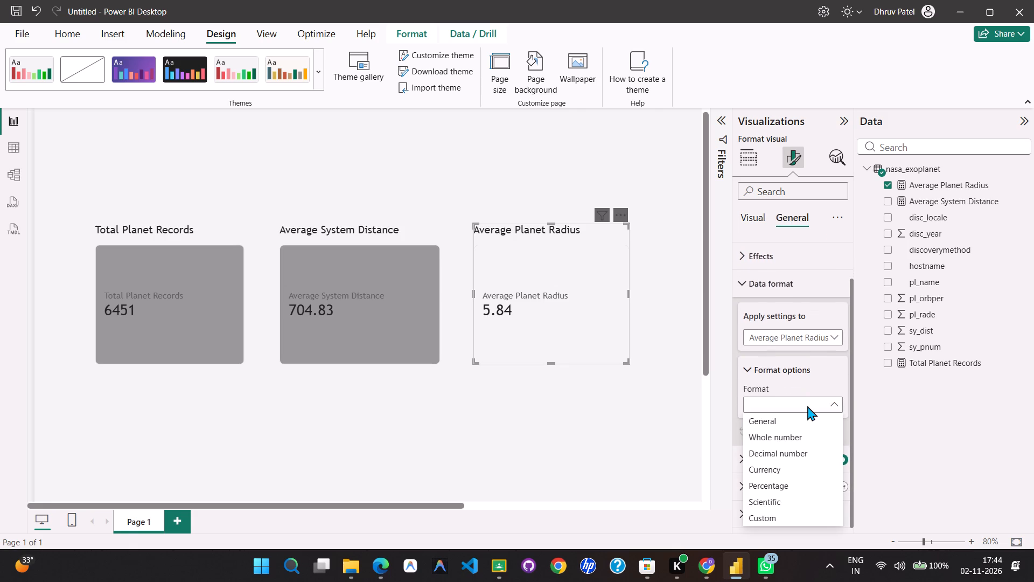
{"action": "left_click", "coordinate": [805, 404]}
{"action": "scroll", "coordinate": [794, 349], "scroll_direction": "up", "scroll_amount": 2}
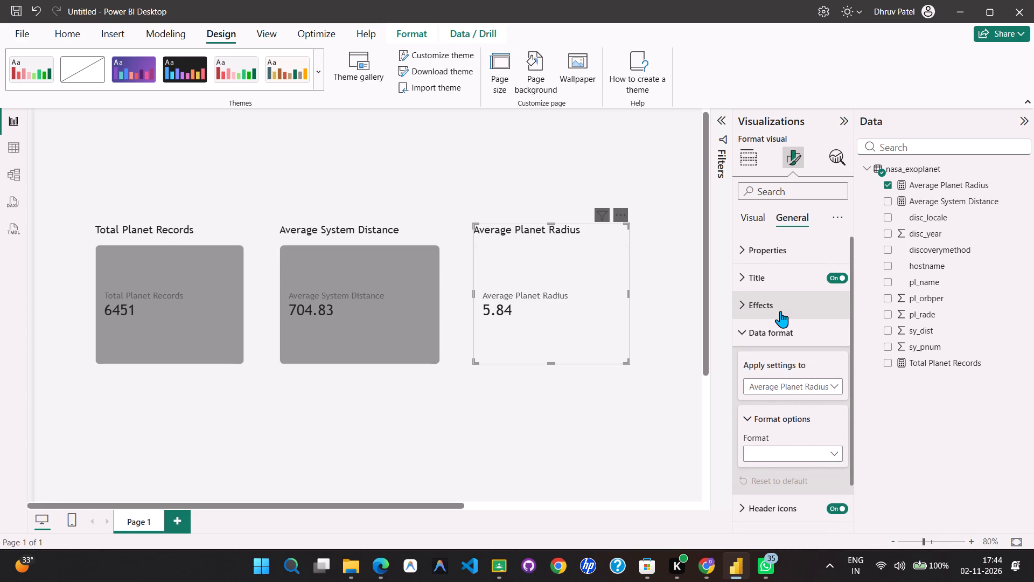
Examine the Average Planet Radius card's general effects and title settings.
{"action": "left_click", "coordinate": [780, 311]}
{"action": "scroll", "coordinate": [780, 311], "scroll_direction": "down", "scroll_amount": 1}
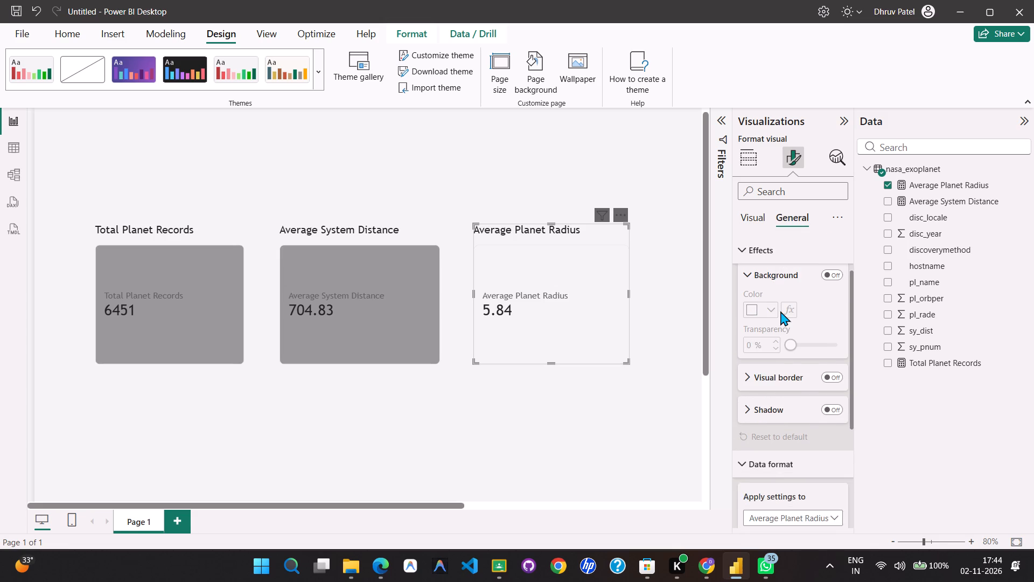
{"action": "scroll", "coordinate": [780, 311], "scroll_direction": "up", "scroll_amount": 1}
{"action": "scroll", "coordinate": [780, 311], "scroll_direction": "down", "scroll_amount": 2}
{"action": "scroll", "coordinate": [780, 311], "scroll_direction": "up", "scroll_amount": 1}
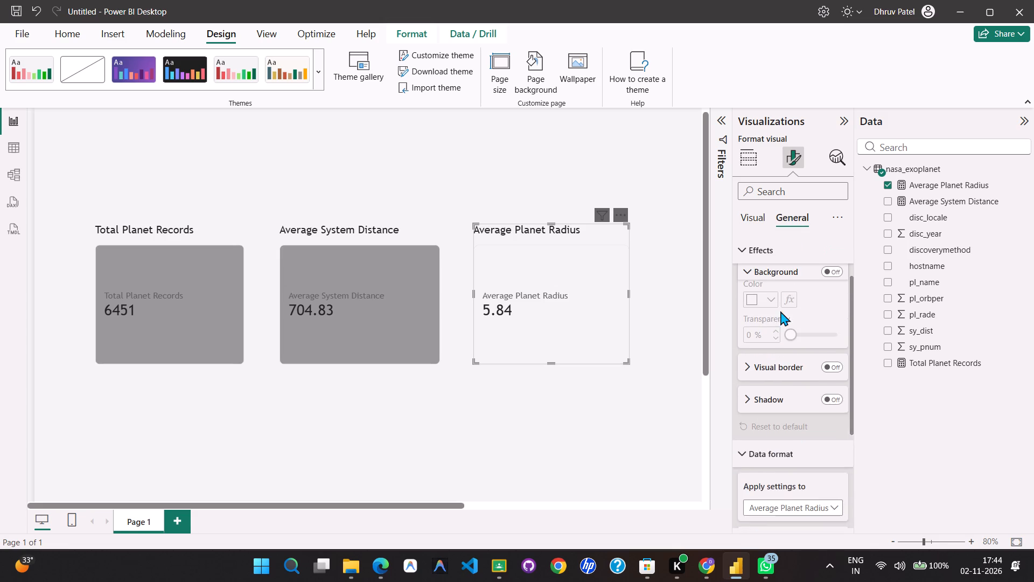
{"action": "scroll", "coordinate": [780, 311], "scroll_direction": "up", "scroll_amount": 2}
{"action": "left_click", "coordinate": [773, 285]}
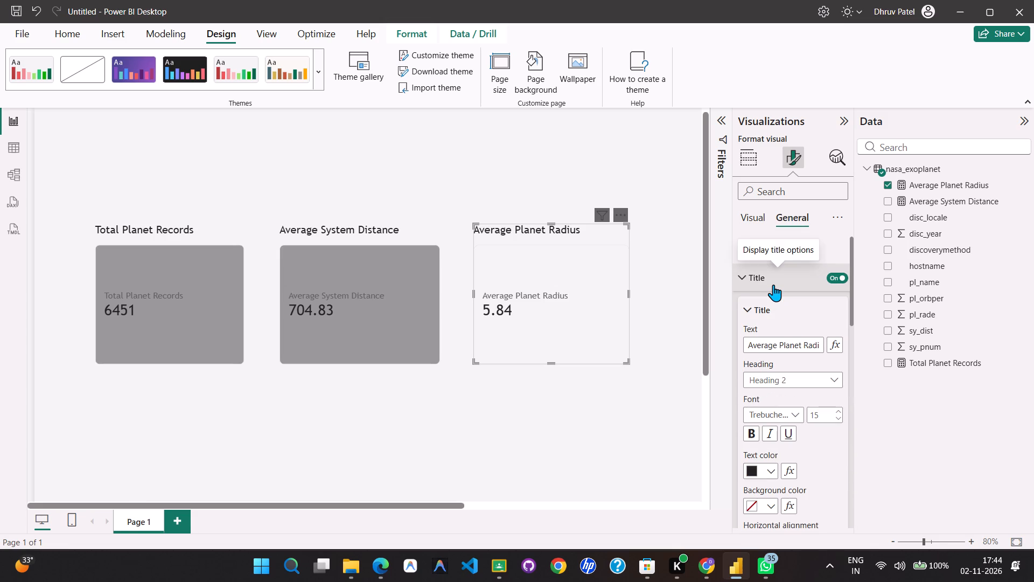
{"action": "left_click", "coordinate": [773, 285]}
Examine the Average Planet Radius card's general properties, including size, padding and advanced options, plus the extra formatting actions.
{"action": "left_click", "coordinate": [773, 258]}
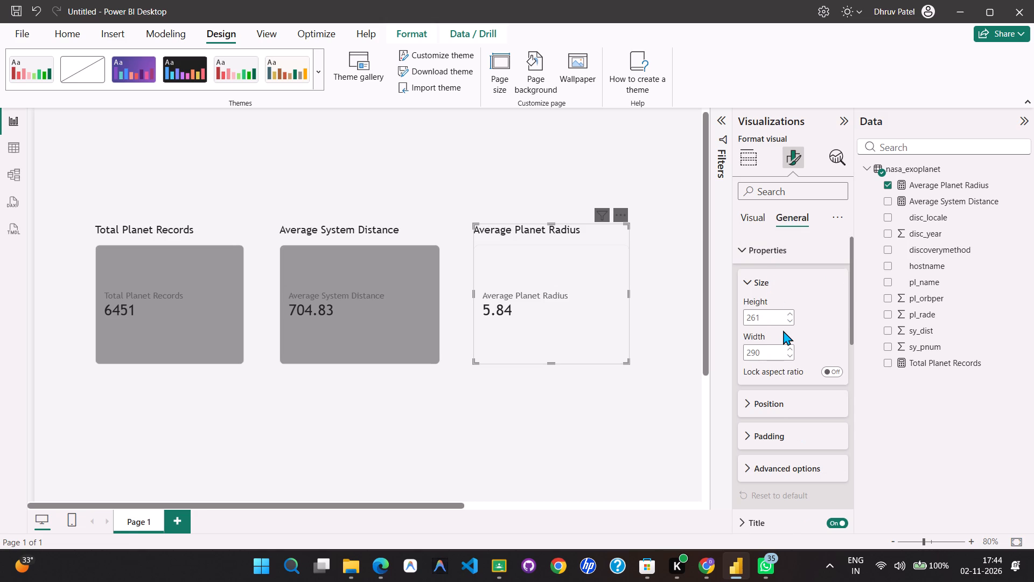
{"action": "scroll", "coordinate": [783, 330], "scroll_direction": "down", "scroll_amount": 2}
{"action": "left_click", "coordinate": [783, 330]}
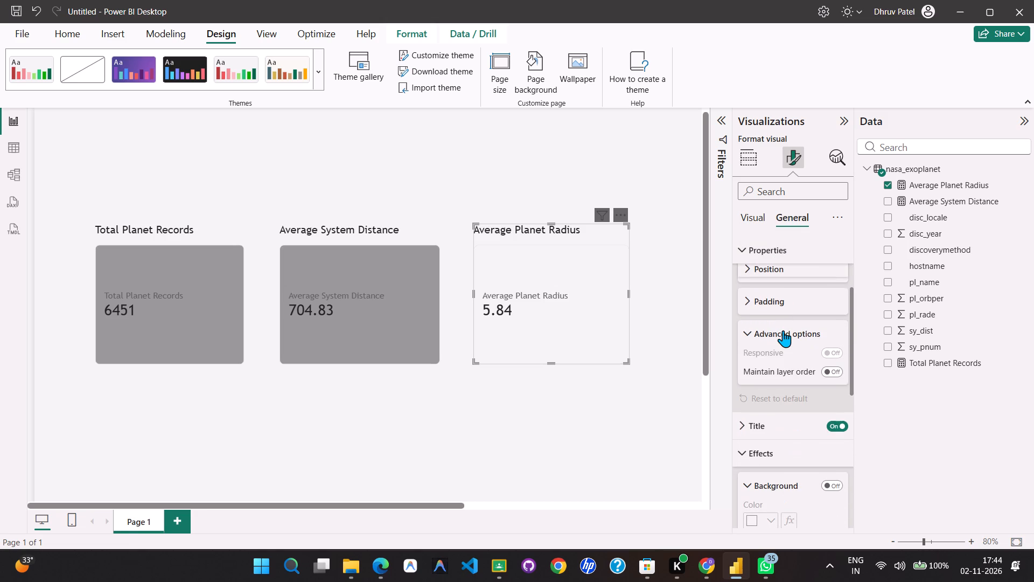
{"action": "left_click", "coordinate": [788, 329]}
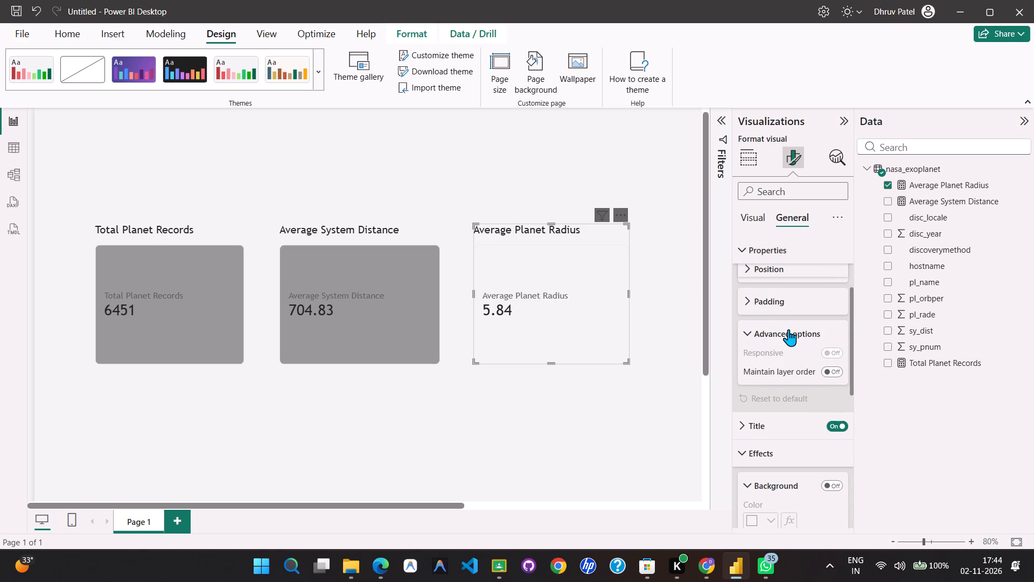
{"action": "scroll", "coordinate": [788, 329], "scroll_direction": "up", "scroll_amount": 1}
{"action": "left_click", "coordinate": [786, 333]}
{"action": "left_click", "coordinate": [786, 333]}
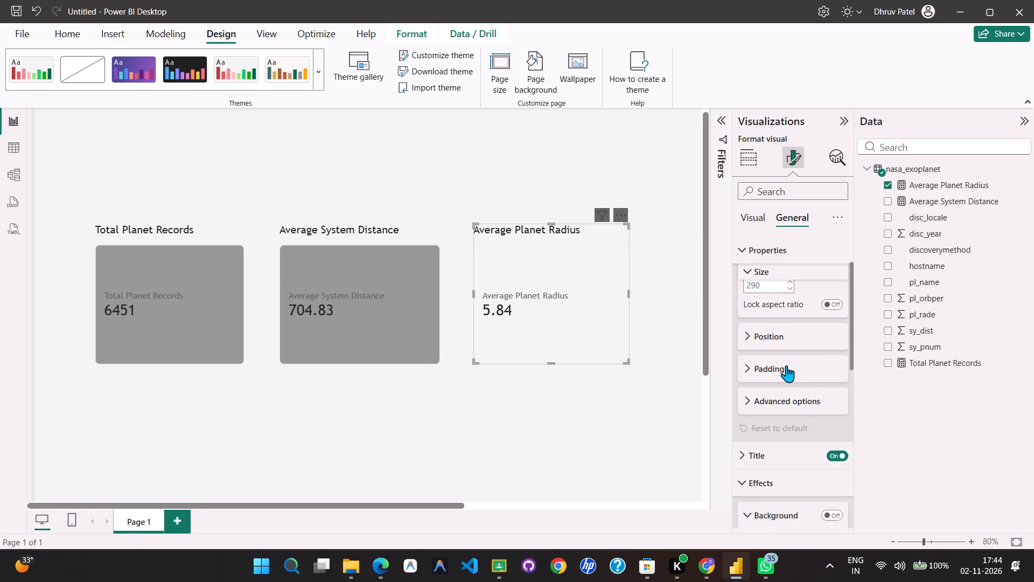
{"action": "left_click", "coordinate": [786, 365]}
{"action": "left_click", "coordinate": [786, 365]}
{"action": "scroll", "coordinate": [786, 363], "scroll_direction": "up", "scroll_amount": 4}
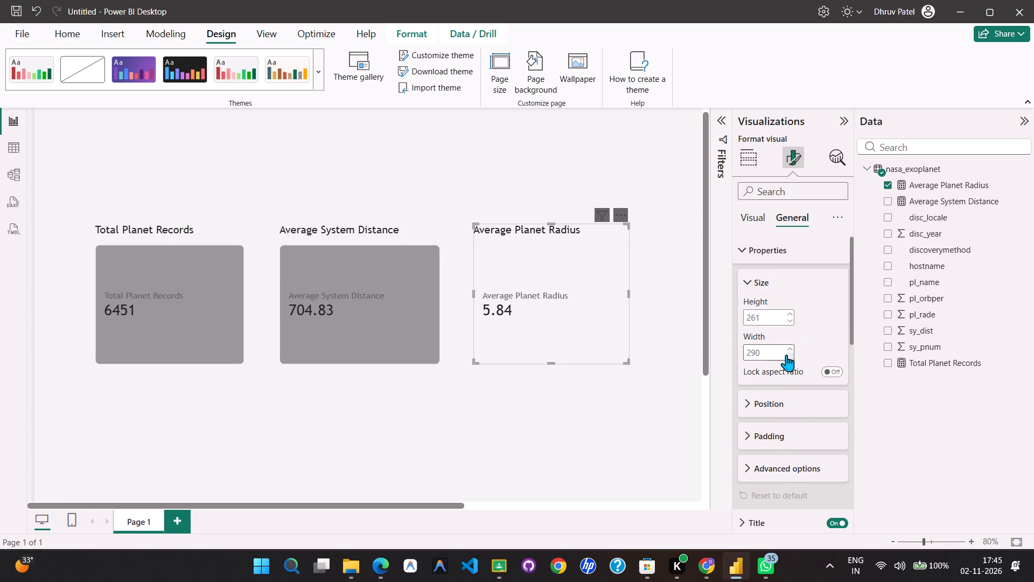
{"action": "left_click", "coordinate": [839, 221]}
{"action": "left_click", "coordinate": [839, 221]}
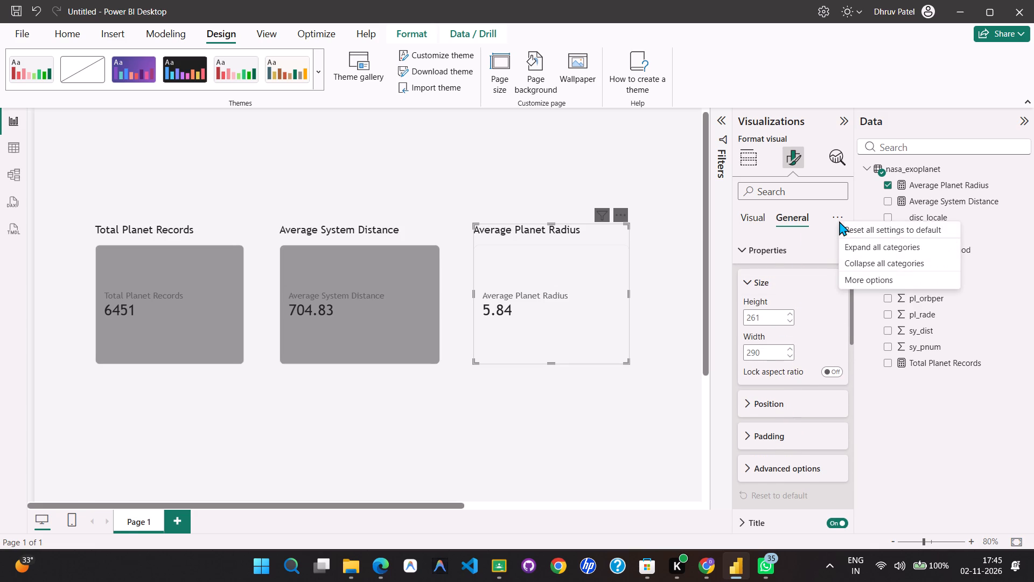
{"action": "left_click", "coordinate": [666, 352]}
{"action": "left_click", "coordinate": [550, 316]}
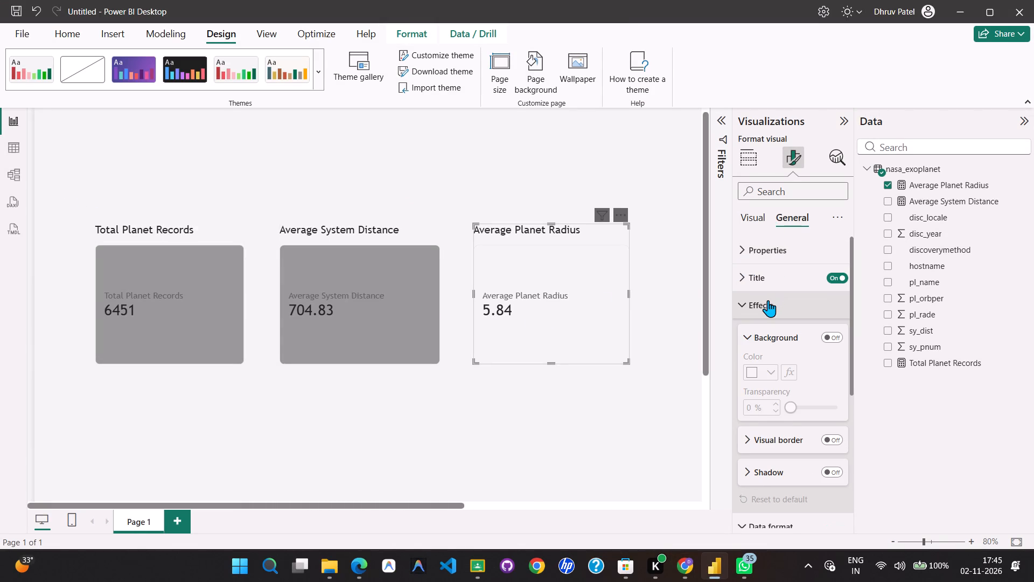
{"action": "left_click", "coordinate": [768, 300]}
{"action": "left_click", "coordinate": [773, 322]}
{"action": "scroll", "coordinate": [773, 327], "scroll_direction": "up", "scroll_amount": 2}
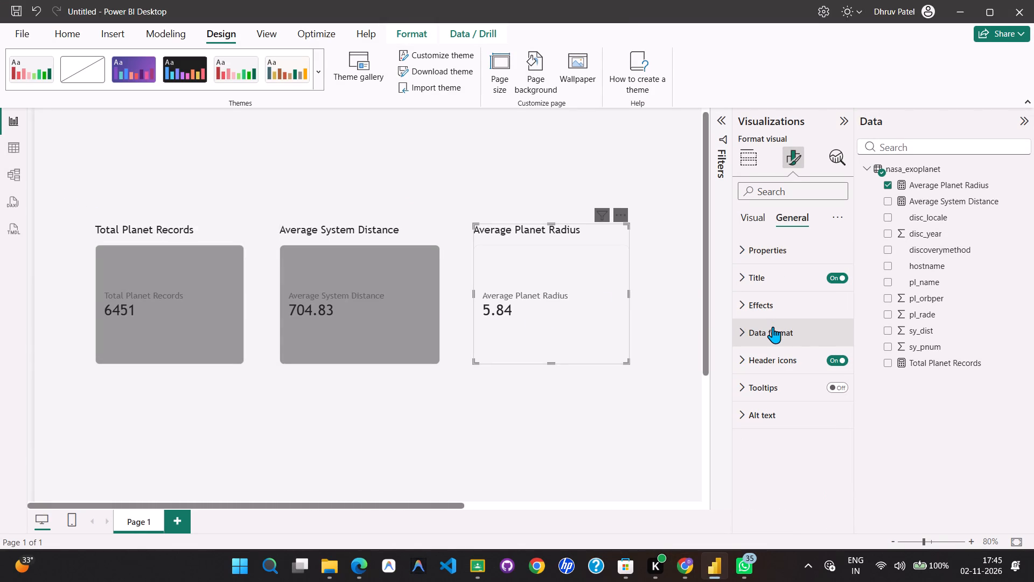
{"action": "left_click", "coordinate": [761, 276]}
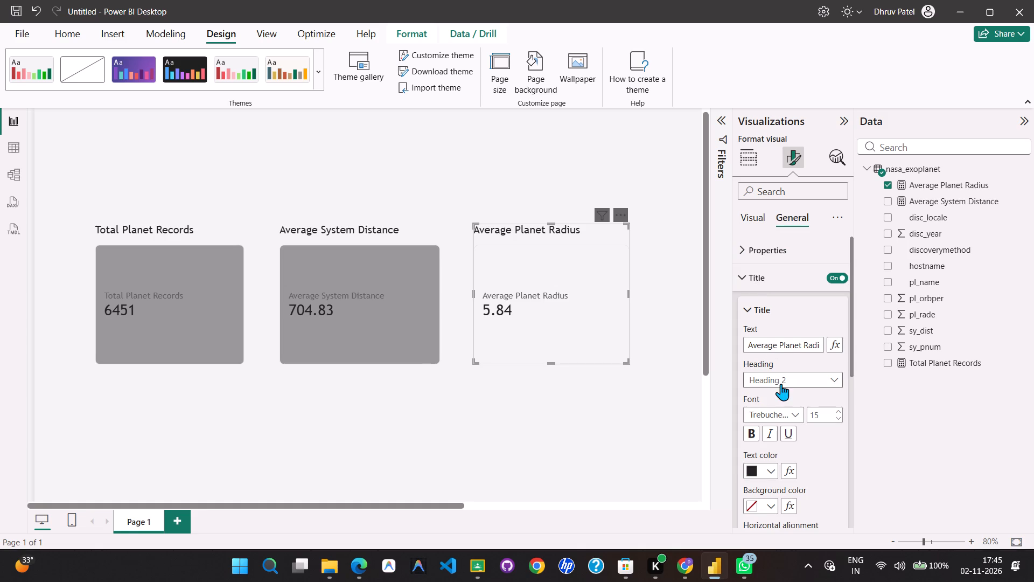
{"action": "scroll", "coordinate": [781, 384], "scroll_direction": "down", "scroll_amount": 3}
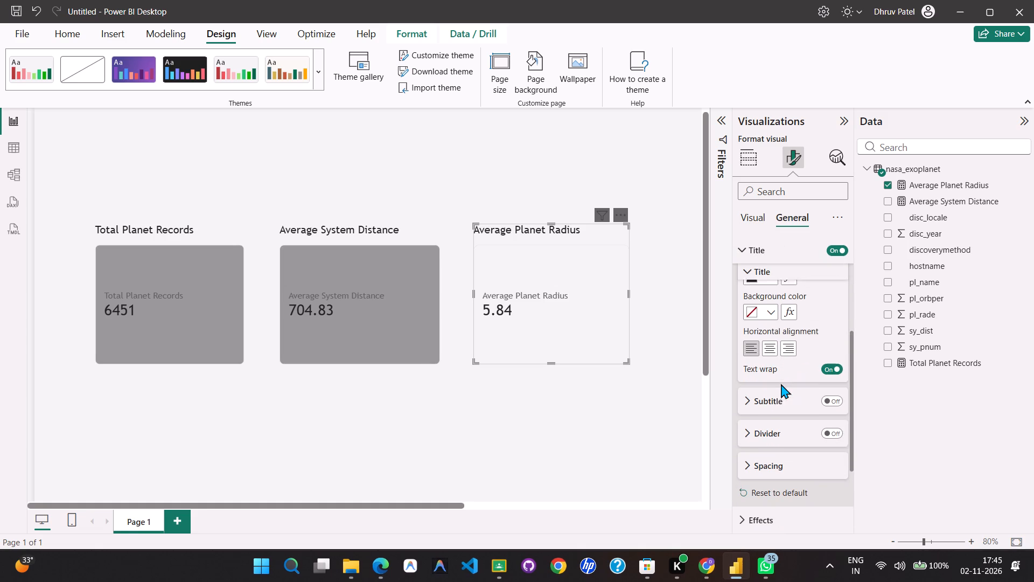
Set the Average Planet Radius card's background fill to the lightest theme grey, after trying the darker greys.
{"action": "left_click", "coordinate": [761, 219]}
{"action": "left_click", "coordinate": [774, 336]}
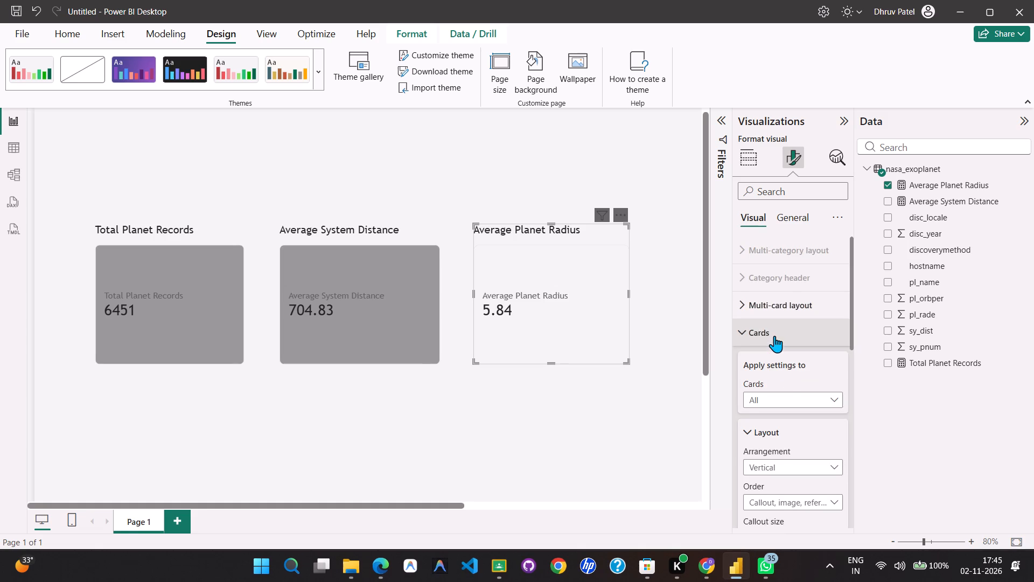
{"action": "scroll", "coordinate": [784, 387], "scroll_direction": "down", "scroll_amount": 4}
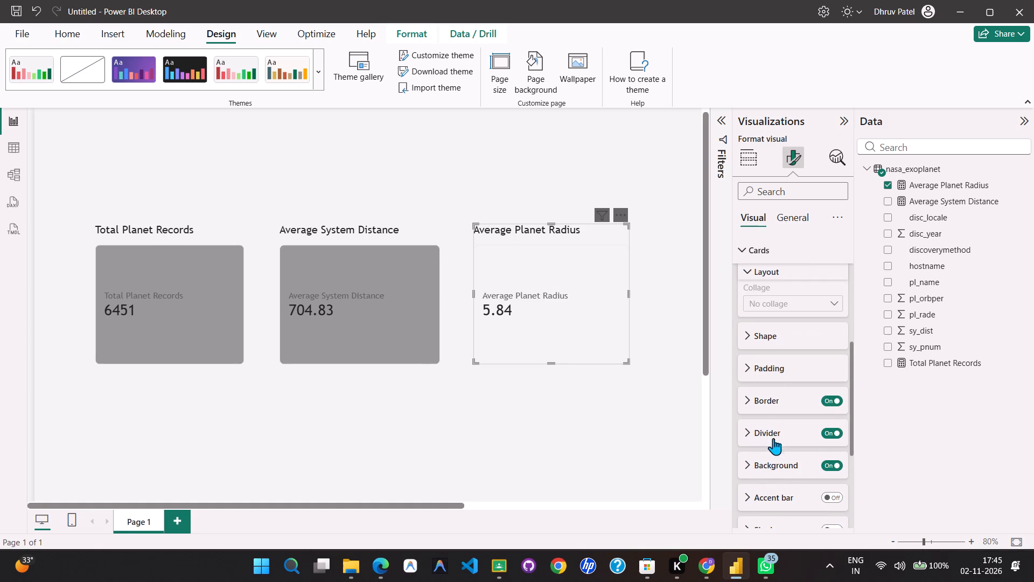
{"action": "left_click", "coordinate": [778, 467]}
{"action": "scroll", "coordinate": [778, 454], "scroll_direction": "down", "scroll_amount": 2}
{"action": "left_click", "coordinate": [763, 369]}
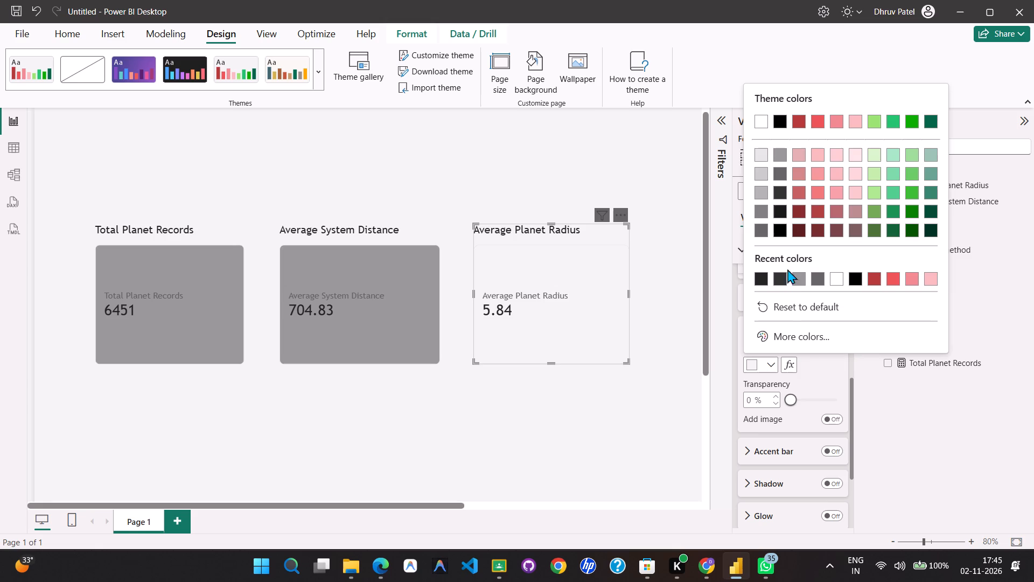
{"action": "left_click", "coordinate": [783, 179]}
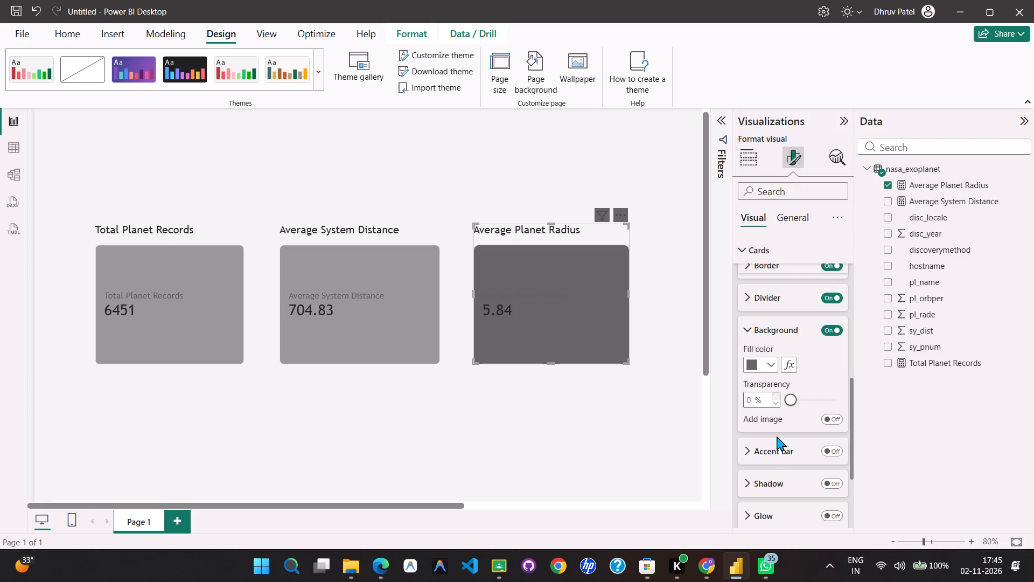
{"action": "left_click", "coordinate": [767, 364]}
{"action": "left_click", "coordinate": [781, 150]}
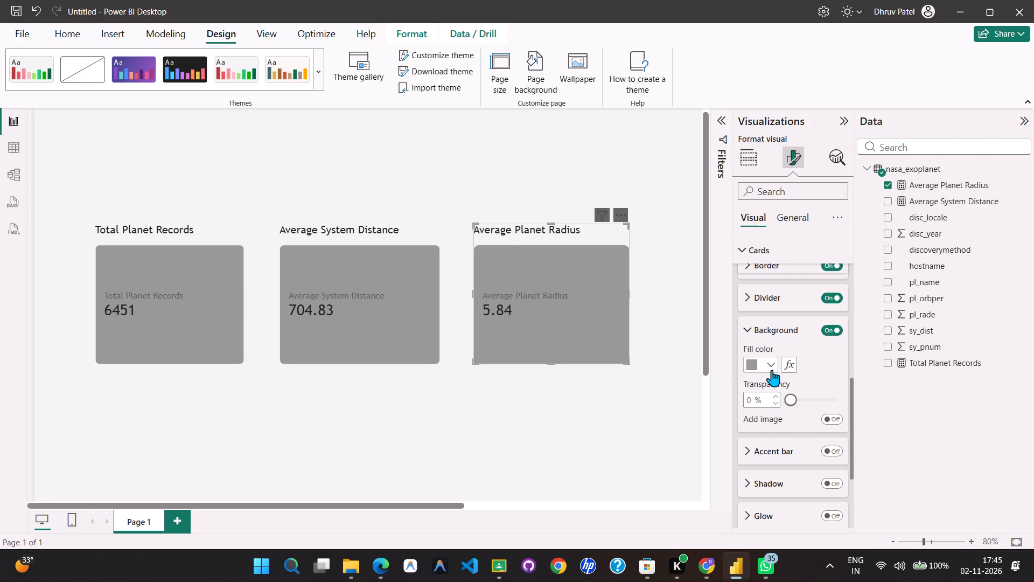
{"action": "left_click", "coordinate": [772, 367]}
{"action": "left_click", "coordinate": [757, 155]}
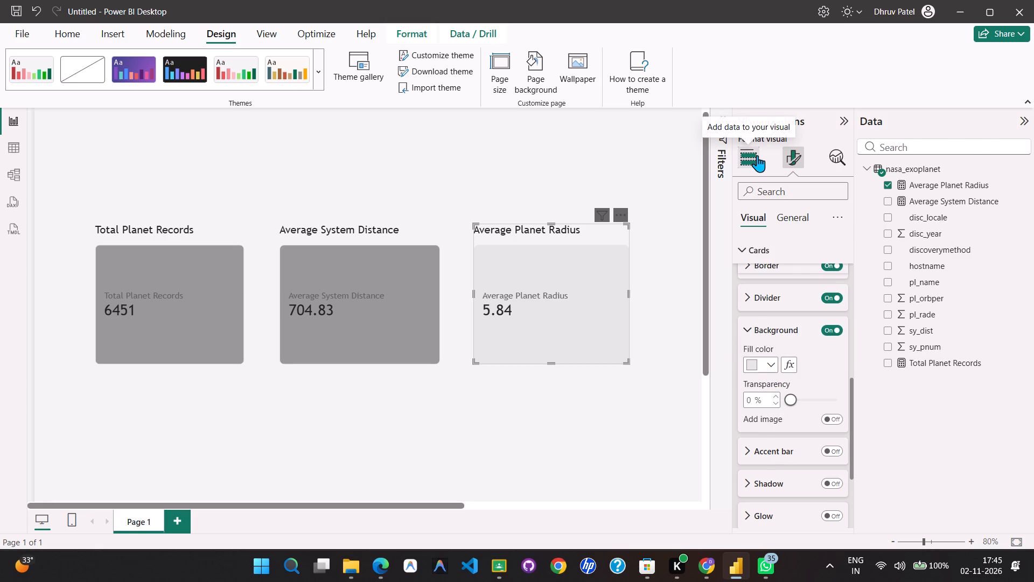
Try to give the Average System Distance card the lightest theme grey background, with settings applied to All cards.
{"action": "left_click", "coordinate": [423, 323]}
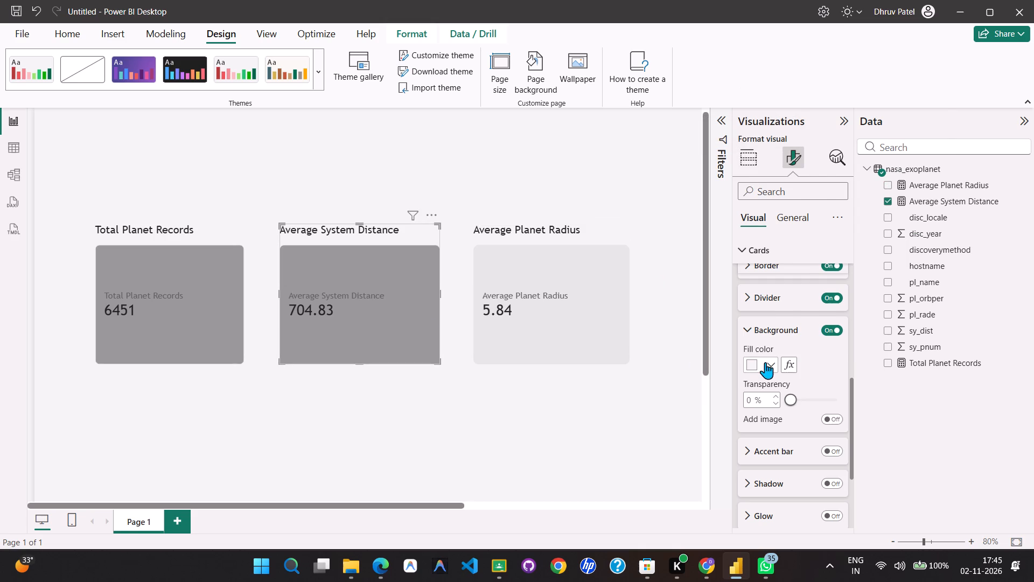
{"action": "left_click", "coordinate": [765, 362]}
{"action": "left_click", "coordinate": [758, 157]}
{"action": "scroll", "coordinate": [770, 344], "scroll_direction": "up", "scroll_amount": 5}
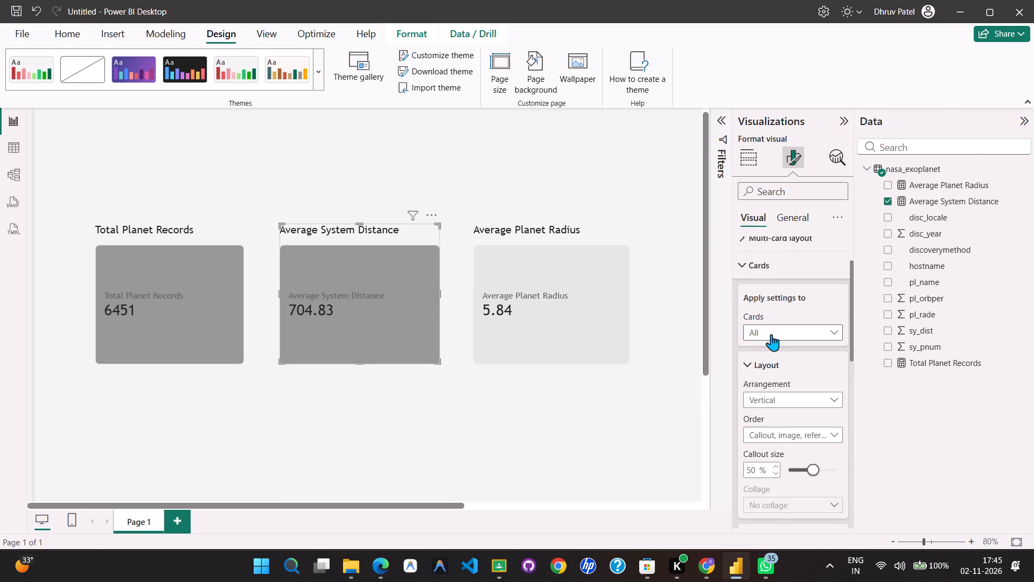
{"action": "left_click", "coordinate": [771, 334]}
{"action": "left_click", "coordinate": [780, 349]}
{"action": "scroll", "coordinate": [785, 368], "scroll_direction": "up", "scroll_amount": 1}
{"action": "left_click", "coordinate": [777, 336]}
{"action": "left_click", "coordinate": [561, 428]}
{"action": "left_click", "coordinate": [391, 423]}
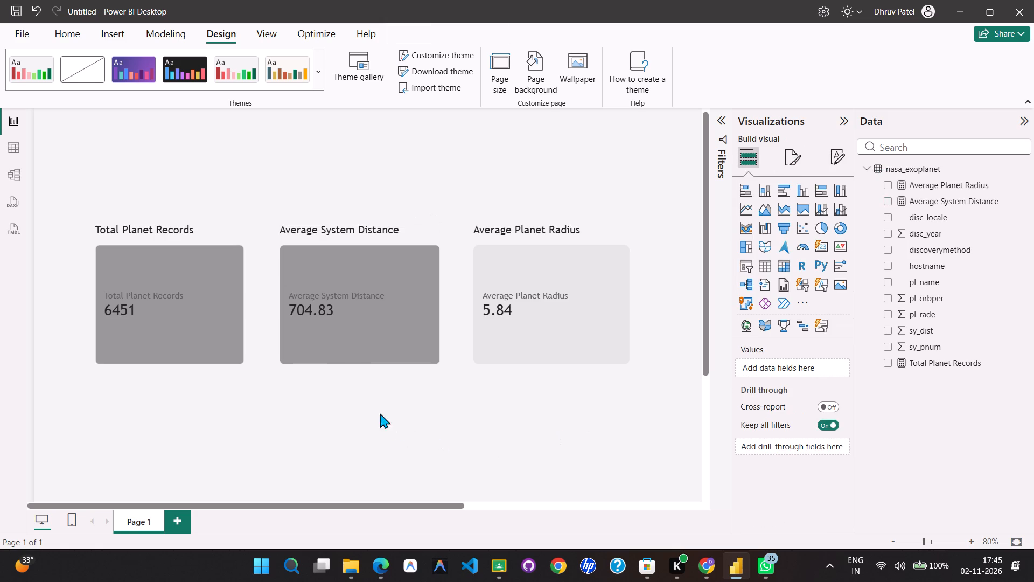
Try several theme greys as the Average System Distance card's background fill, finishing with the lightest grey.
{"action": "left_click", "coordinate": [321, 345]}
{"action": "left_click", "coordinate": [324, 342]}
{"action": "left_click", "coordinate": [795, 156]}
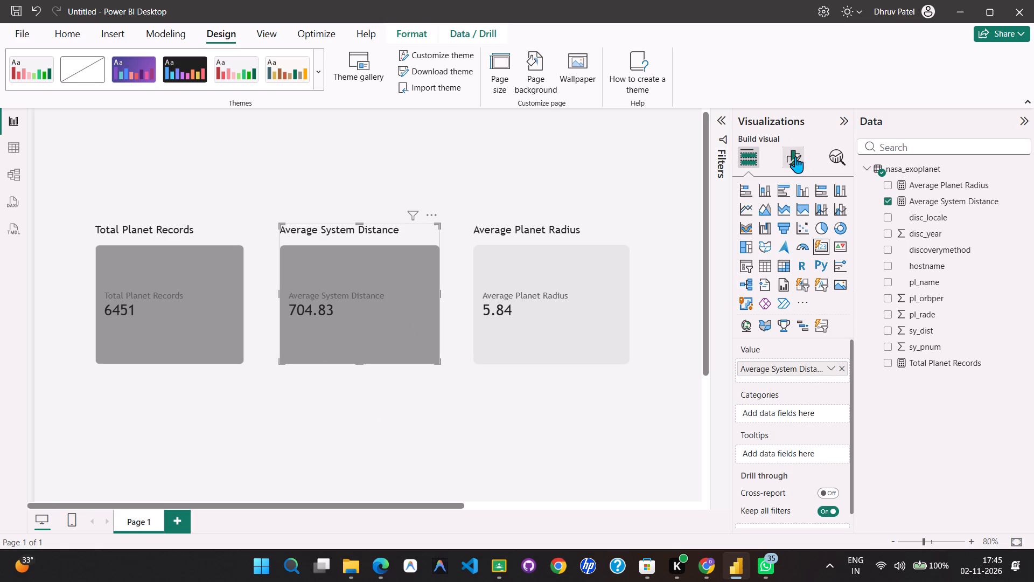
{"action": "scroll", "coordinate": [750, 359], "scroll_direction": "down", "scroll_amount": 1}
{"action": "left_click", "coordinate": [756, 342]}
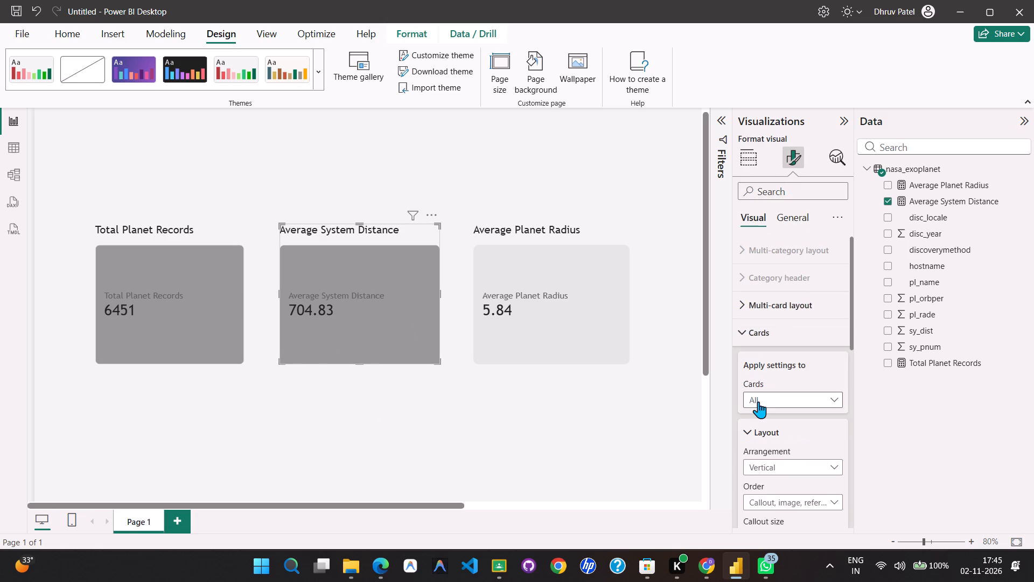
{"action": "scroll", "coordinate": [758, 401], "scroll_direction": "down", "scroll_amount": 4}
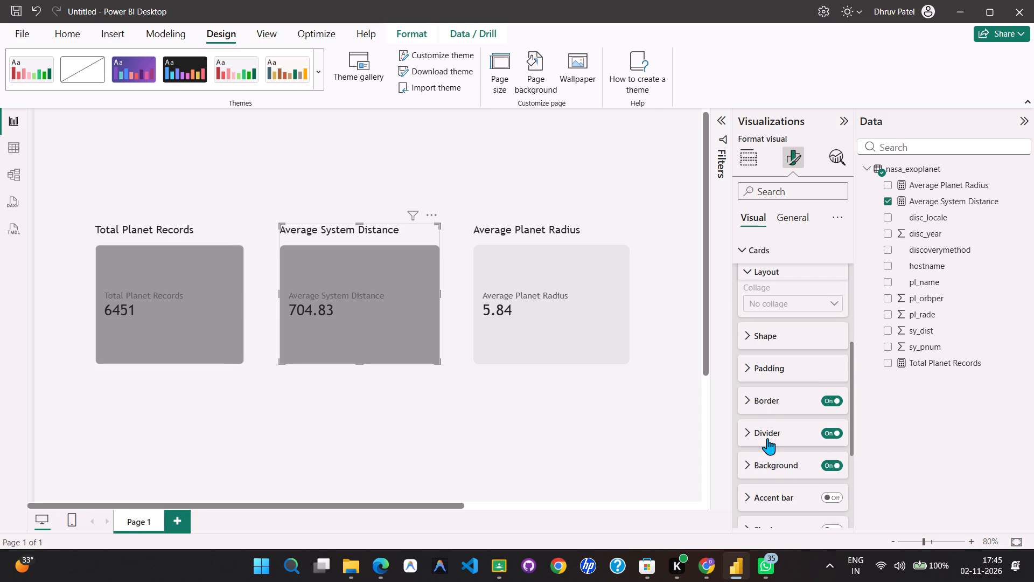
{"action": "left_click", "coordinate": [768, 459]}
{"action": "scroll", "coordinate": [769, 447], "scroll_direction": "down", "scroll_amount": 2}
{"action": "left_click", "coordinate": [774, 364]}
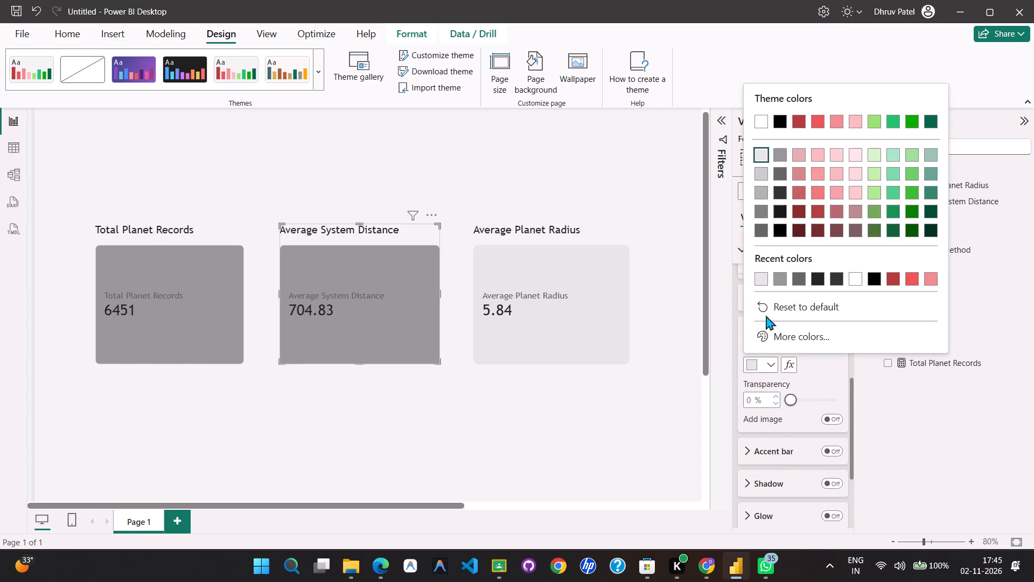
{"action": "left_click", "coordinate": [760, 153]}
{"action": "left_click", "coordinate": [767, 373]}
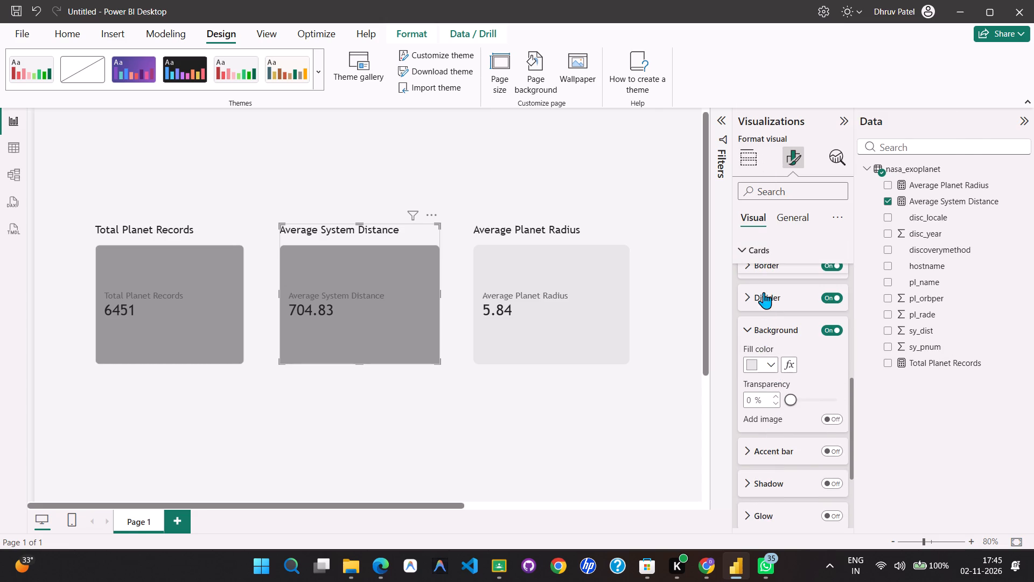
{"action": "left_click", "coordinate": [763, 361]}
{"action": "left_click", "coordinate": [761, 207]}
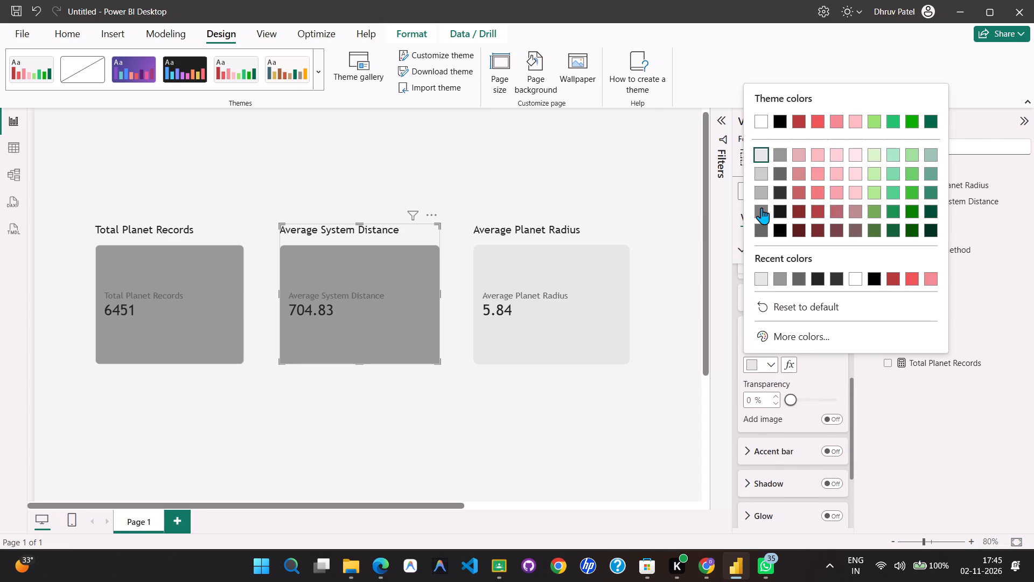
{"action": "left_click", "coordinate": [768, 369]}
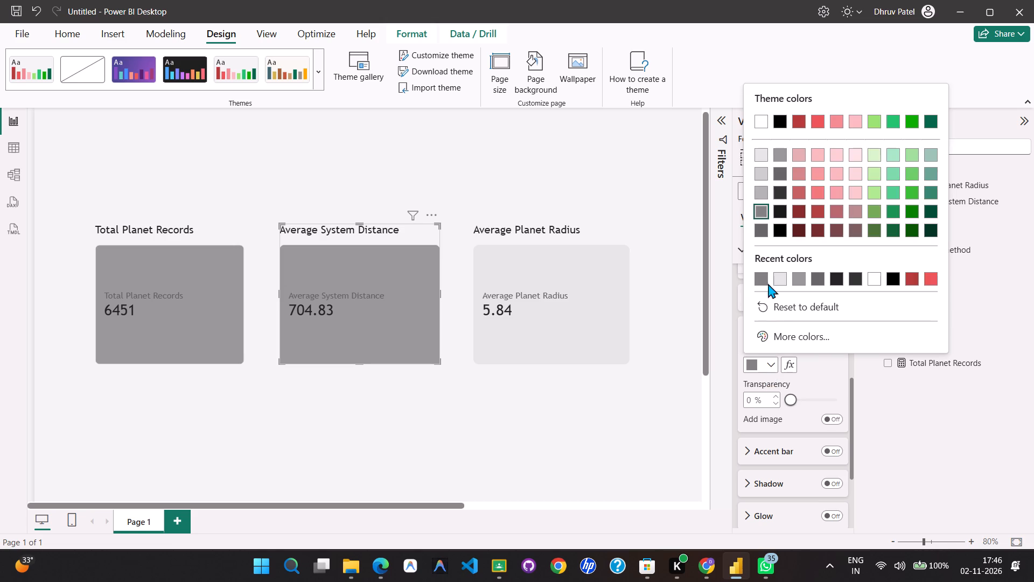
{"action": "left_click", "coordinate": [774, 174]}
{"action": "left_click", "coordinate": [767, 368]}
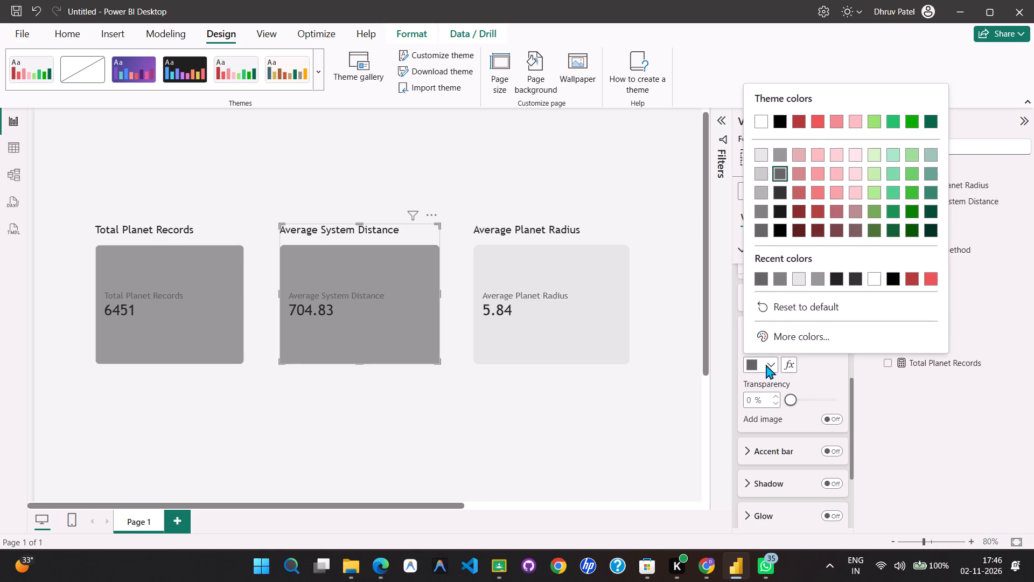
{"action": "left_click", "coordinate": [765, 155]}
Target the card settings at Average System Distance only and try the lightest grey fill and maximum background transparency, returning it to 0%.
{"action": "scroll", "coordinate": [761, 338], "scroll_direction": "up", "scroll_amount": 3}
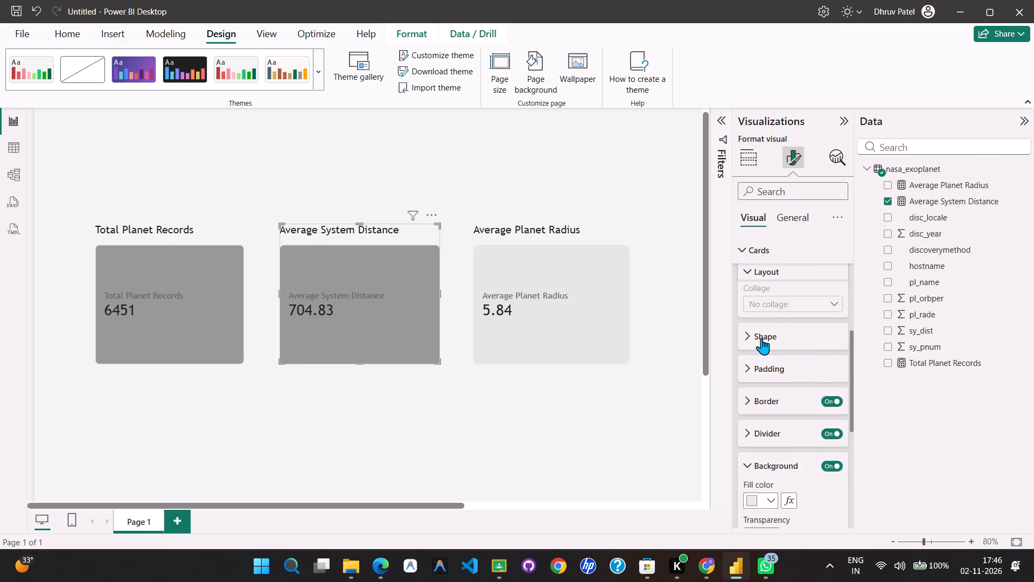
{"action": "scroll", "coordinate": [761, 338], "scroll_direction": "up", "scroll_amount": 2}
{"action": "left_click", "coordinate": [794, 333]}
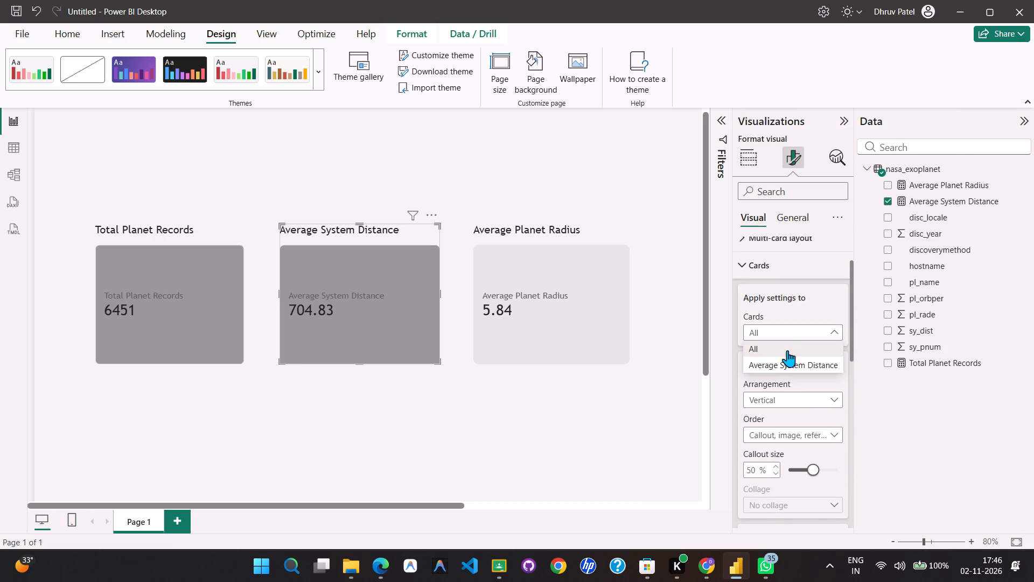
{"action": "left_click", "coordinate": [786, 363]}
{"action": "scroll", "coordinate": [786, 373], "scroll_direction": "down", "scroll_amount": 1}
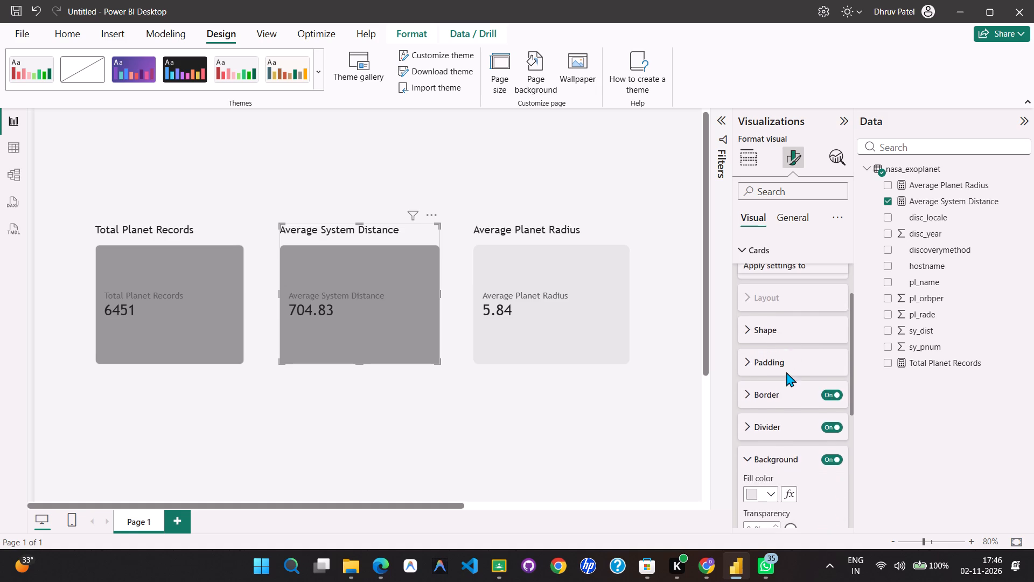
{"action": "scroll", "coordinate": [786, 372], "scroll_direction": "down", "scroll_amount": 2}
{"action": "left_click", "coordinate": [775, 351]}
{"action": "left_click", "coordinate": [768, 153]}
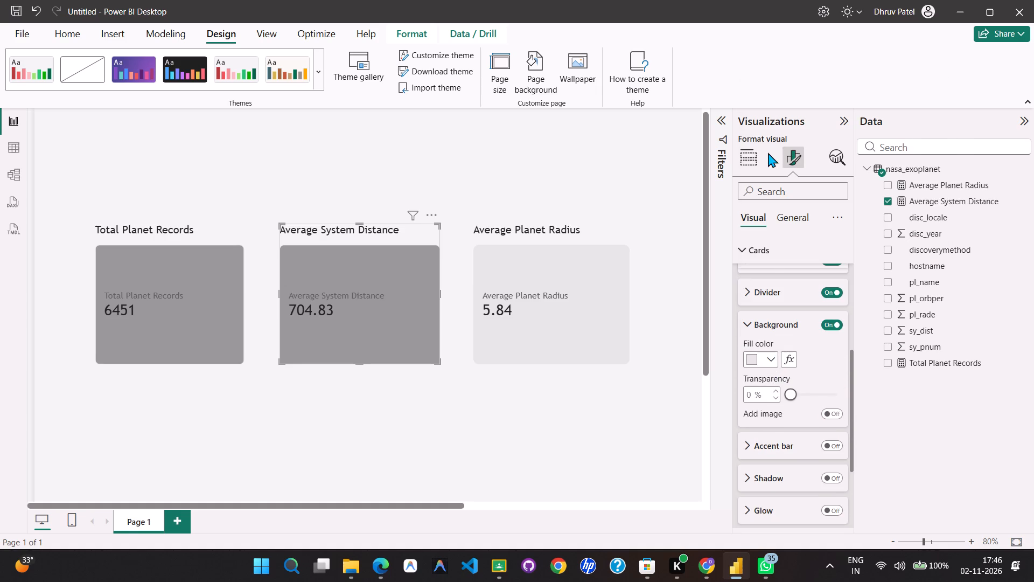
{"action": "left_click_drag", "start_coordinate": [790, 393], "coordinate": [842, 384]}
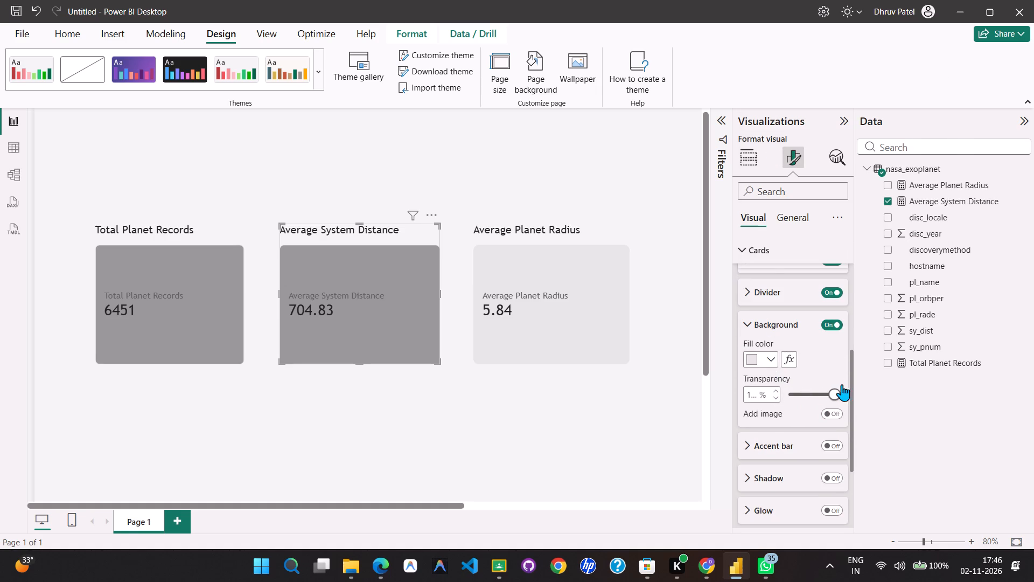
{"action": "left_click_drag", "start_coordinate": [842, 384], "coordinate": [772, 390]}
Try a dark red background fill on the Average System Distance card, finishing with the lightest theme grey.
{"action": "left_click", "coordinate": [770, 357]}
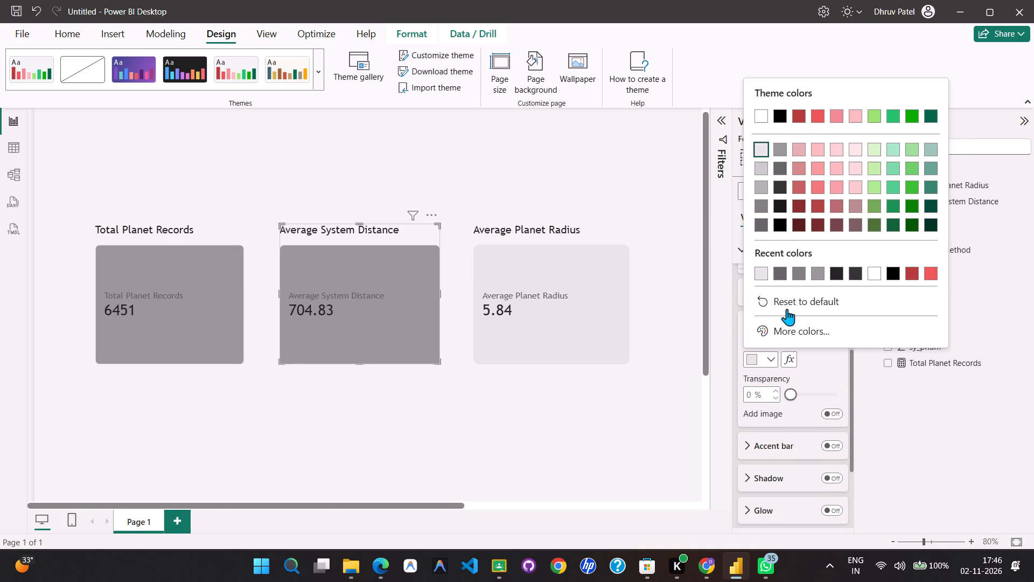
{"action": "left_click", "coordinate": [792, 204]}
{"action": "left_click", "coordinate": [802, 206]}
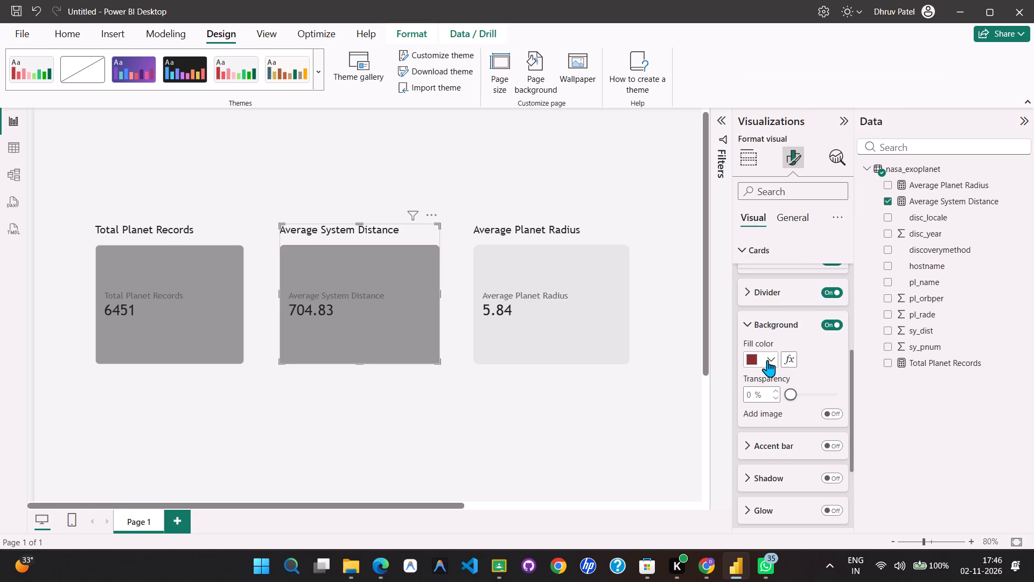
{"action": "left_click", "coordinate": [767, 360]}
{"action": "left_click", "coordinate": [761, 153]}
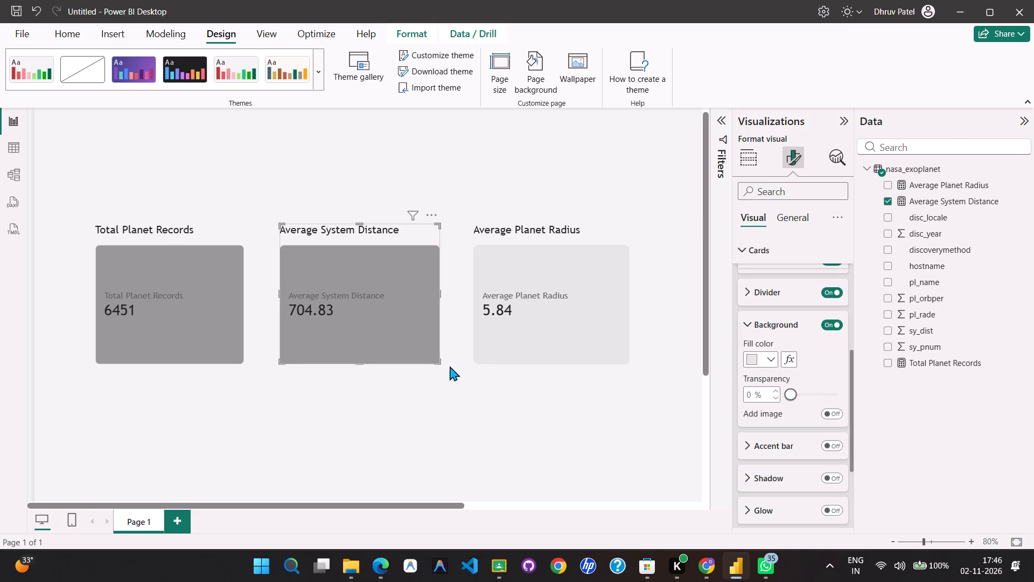
Delete the Average System Distance and Total Planet Records cards from the page.
{"action": "left_click", "coordinate": [489, 327]}
{"action": "left_click", "coordinate": [411, 325]}
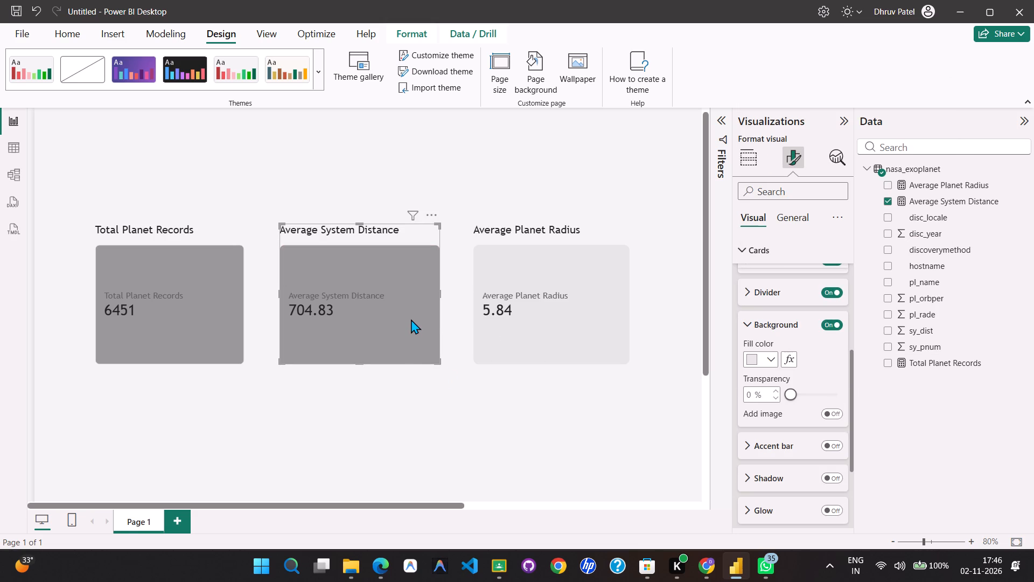
{"action": "key", "text": "Delete"}
{"action": "left_click", "coordinate": [207, 315]}
{"action": "key", "text": "Delete"}
Duplicate the Average Planet Radius card and align the copy in the middle slot of the card row.
{"action": "left_click", "coordinate": [499, 300]}
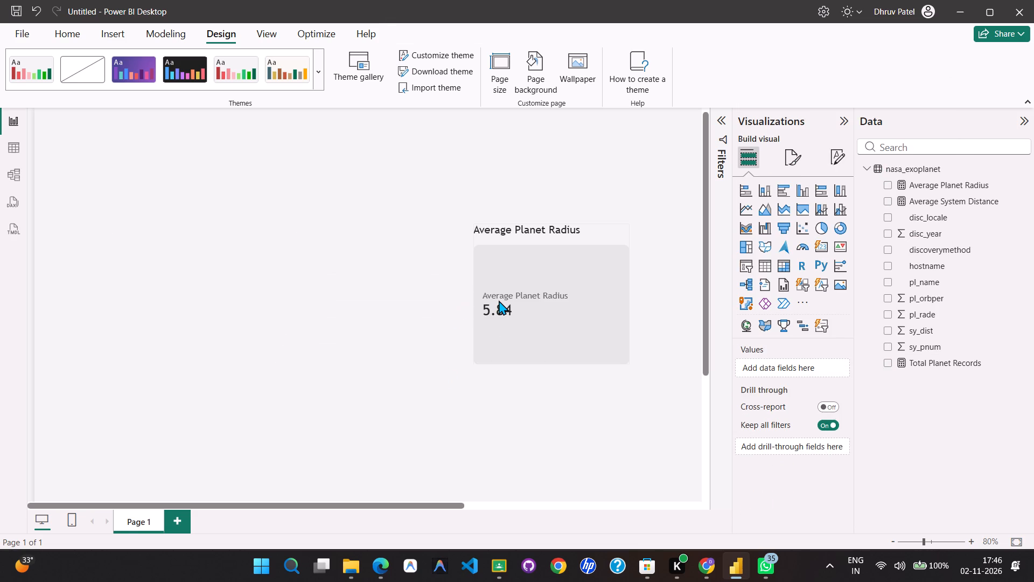
{"action": "key", "text": "ctrl+c"}
{"action": "left_click", "coordinate": [444, 301]}
{"action": "key", "text": "ctrl+v"}
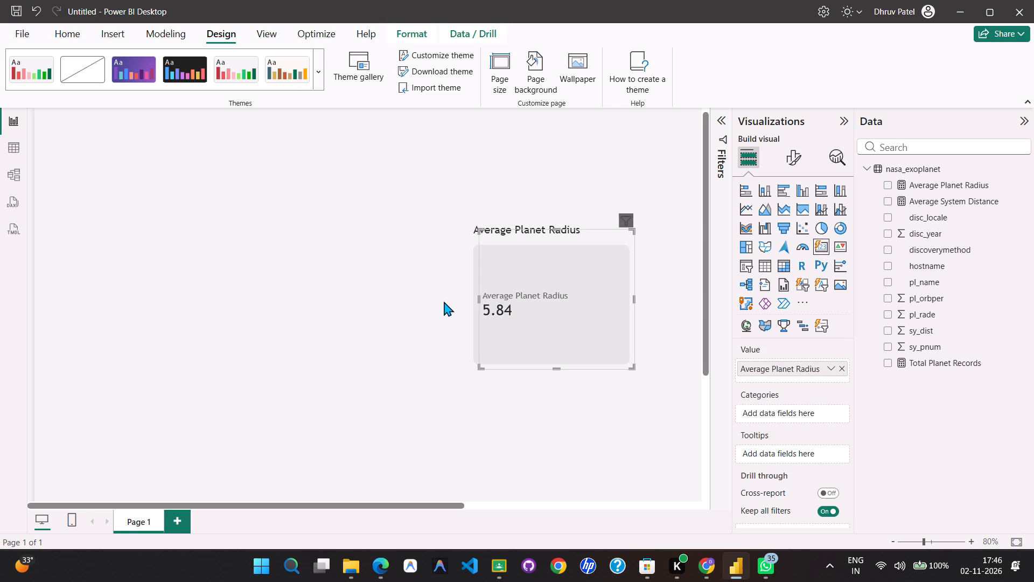
{"action": "left_click_drag", "start_coordinate": [535, 306], "coordinate": [368, 299]}
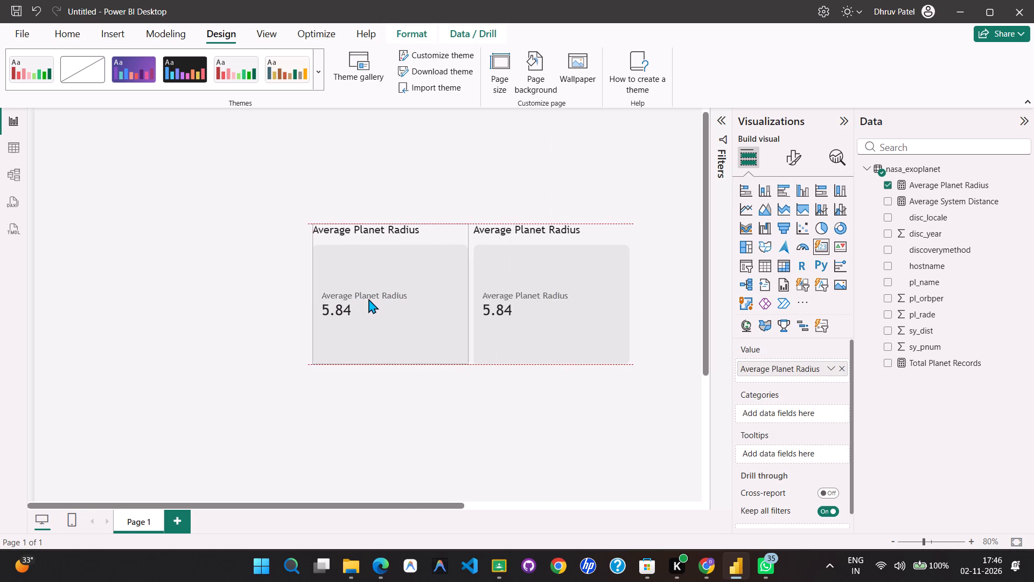
{"action": "left_click_drag", "start_coordinate": [368, 299], "coordinate": [339, 298]}
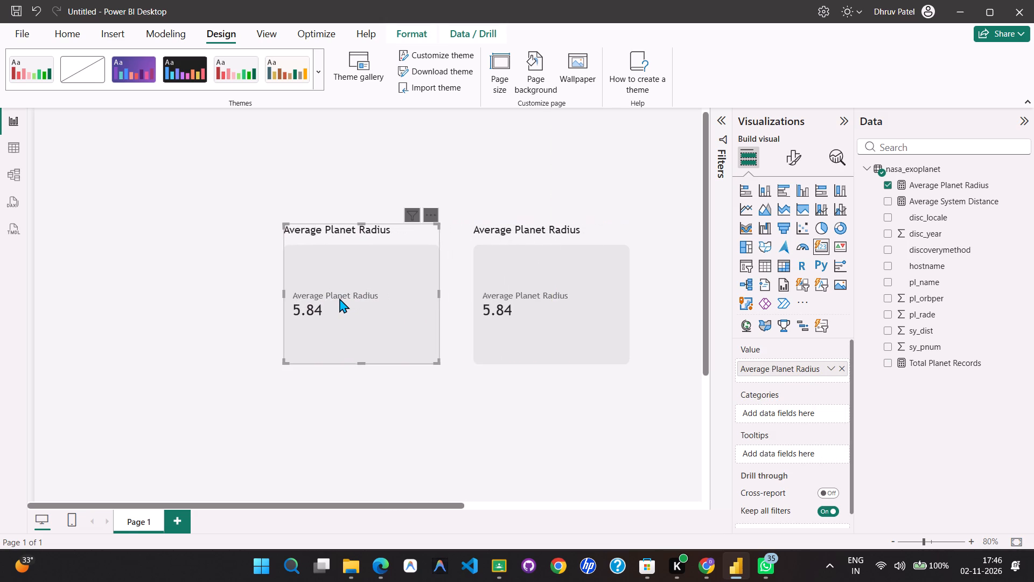
Paste another copy of the Average Planet Radius card and align it in the first slot of the card row.
{"action": "key", "text": "ctrl+v"}
{"action": "left_click_drag", "start_coordinate": [562, 299], "coordinate": [153, 292]}
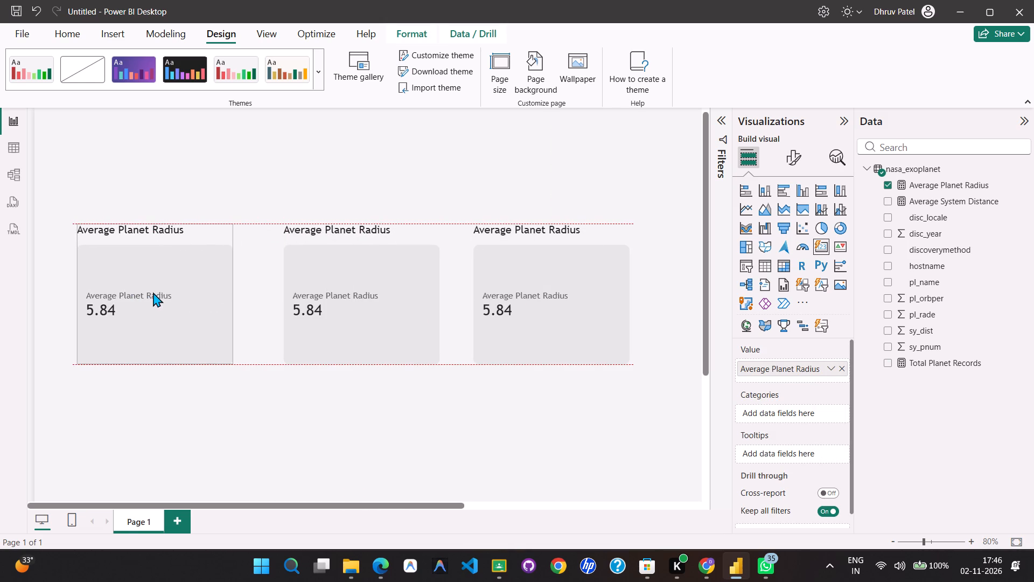
{"action": "left_click_drag", "start_coordinate": [153, 292], "coordinate": [172, 295]}
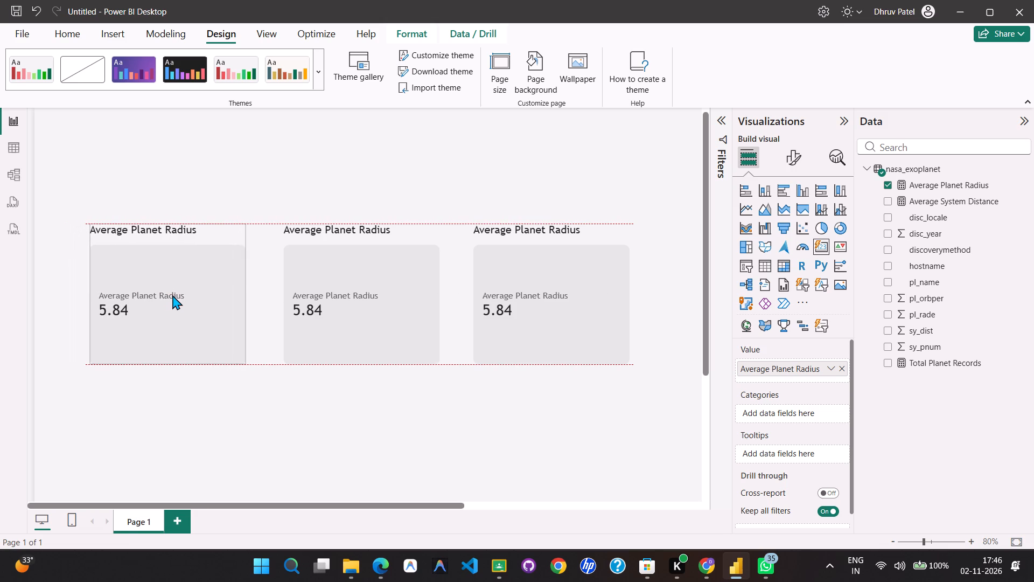
{"action": "left_click_drag", "start_coordinate": [172, 295], "coordinate": [177, 295]}
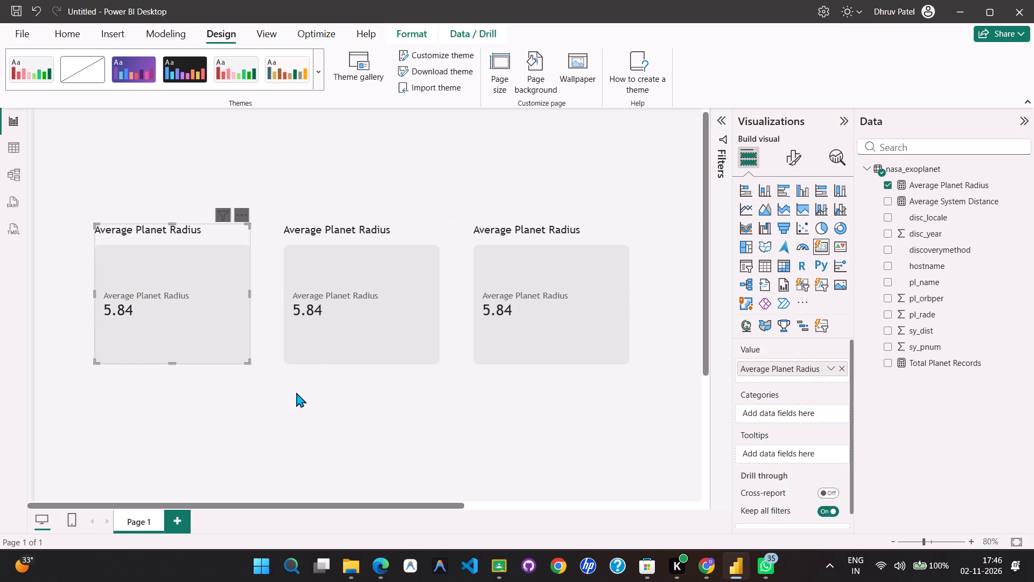
Replace the Average Planet Radius measure with Total Planet Records as the value of the first card in the row.
{"action": "left_click", "coordinate": [296, 392]}
{"action": "left_click", "coordinate": [212, 325]}
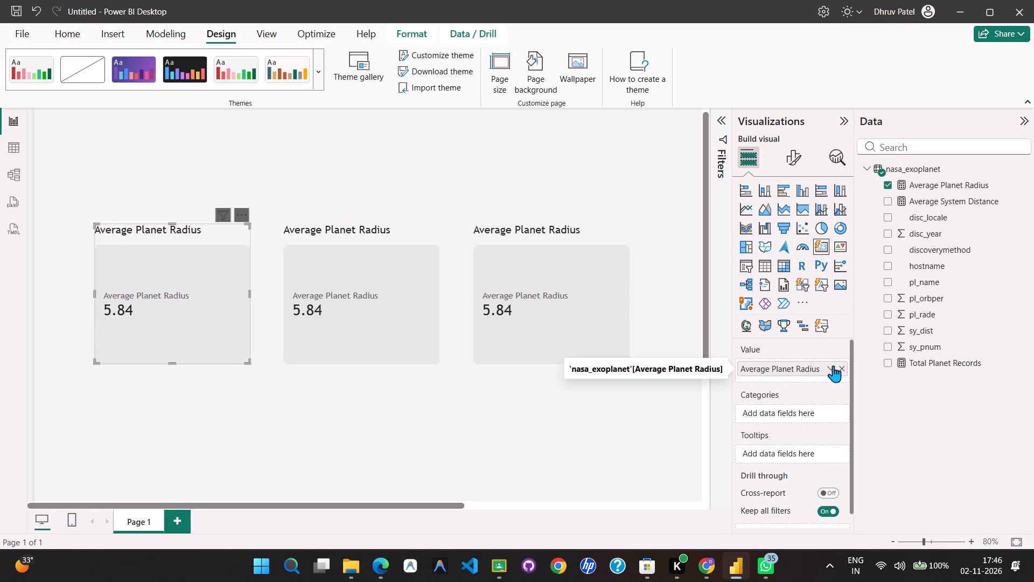
{"action": "left_click", "coordinate": [833, 365]}
{"action": "left_click", "coordinate": [846, 368]}
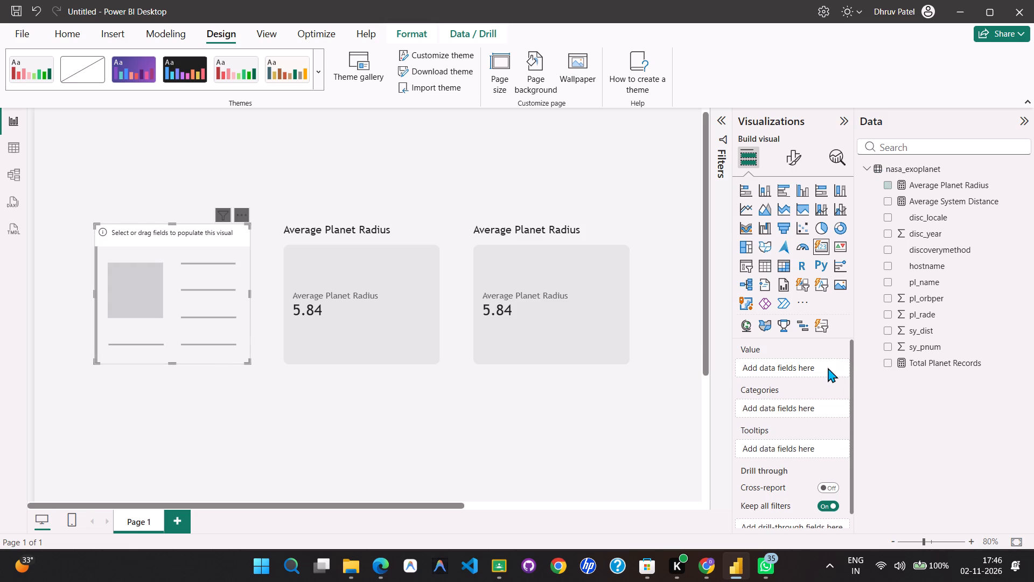
{"action": "left_click", "coordinate": [825, 368]}
{"action": "left_click_drag", "start_coordinate": [950, 359], "coordinate": [803, 370]}
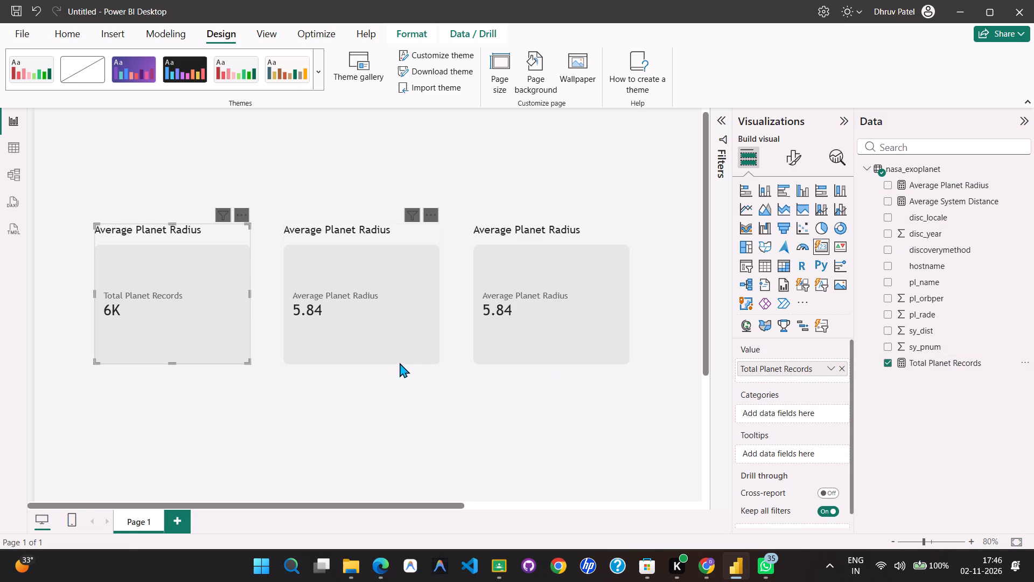
Replace the Average Planet Radius measure with Average System Distance as the value of the middle card.
{"action": "left_click", "coordinate": [396, 347]}
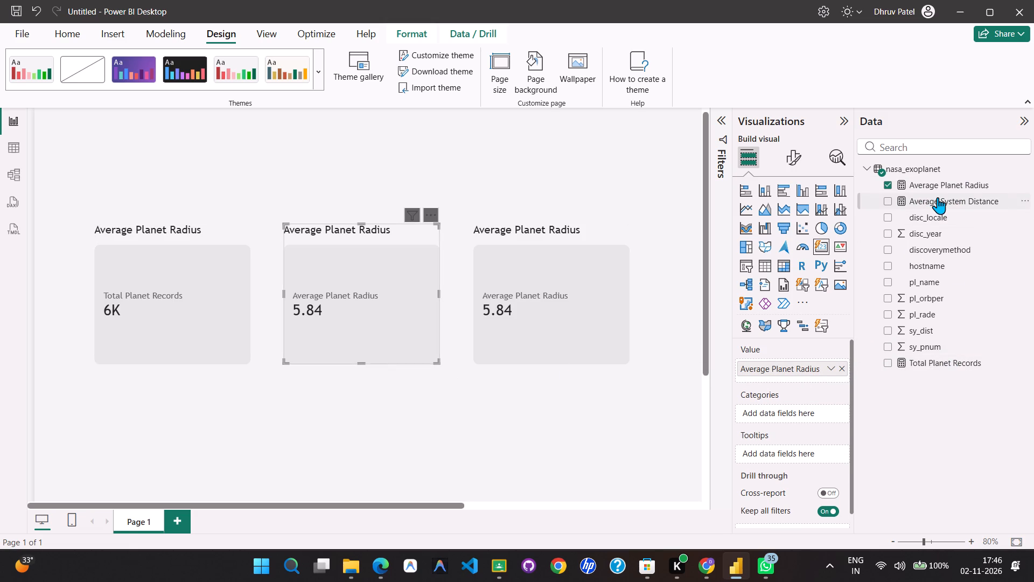
{"action": "left_click_drag", "start_coordinate": [938, 197], "coordinate": [799, 370]}
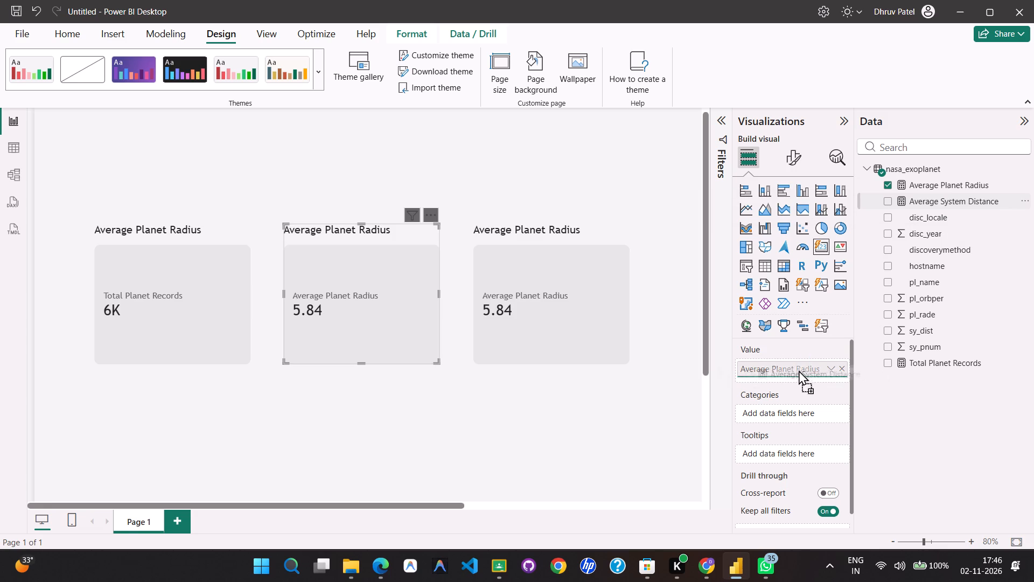
{"action": "left_click_drag", "start_coordinate": [799, 370], "coordinate": [796, 367]}
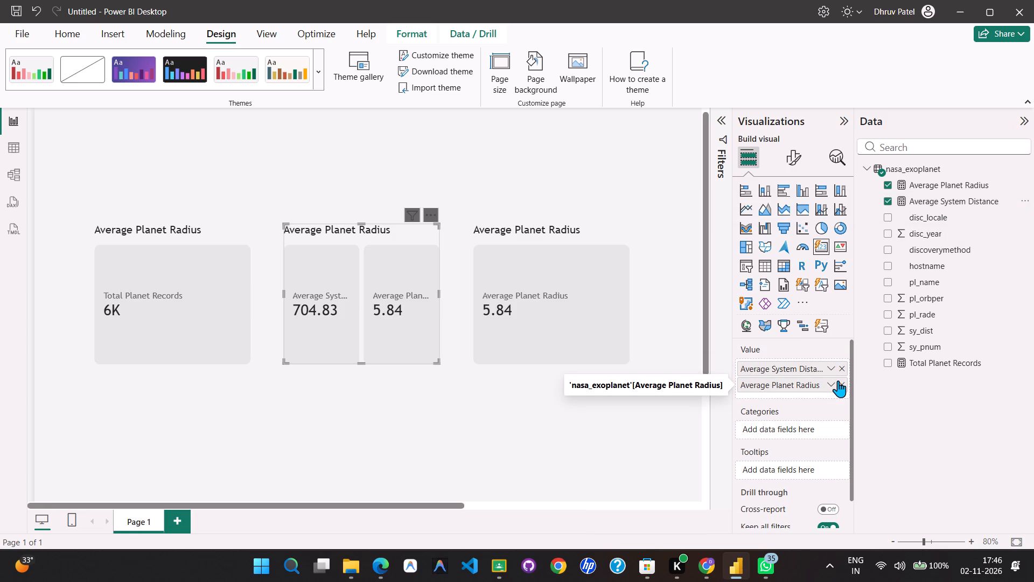
{"action": "left_click", "coordinate": [843, 383]}
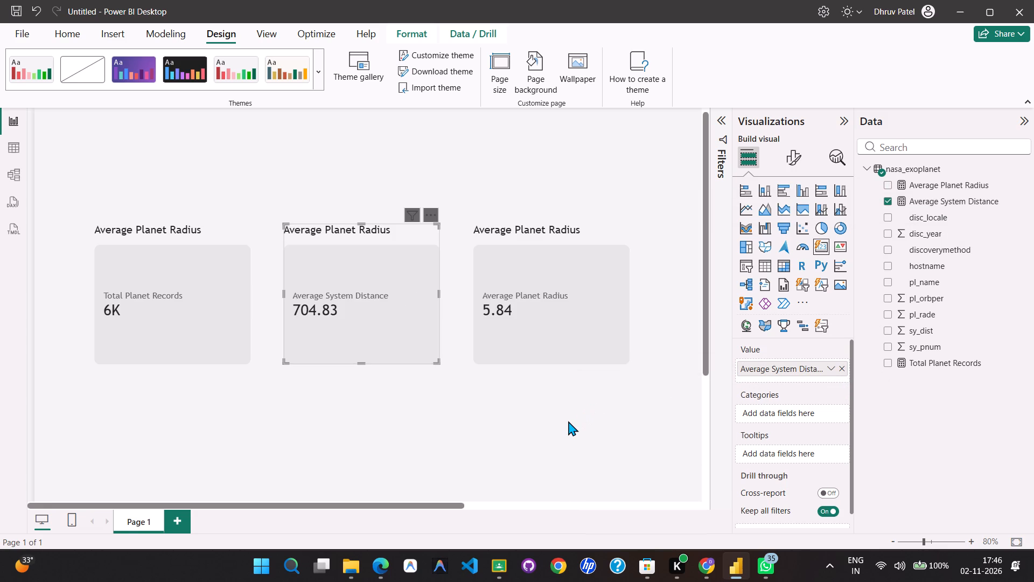
{"action": "left_click", "coordinate": [568, 421]}
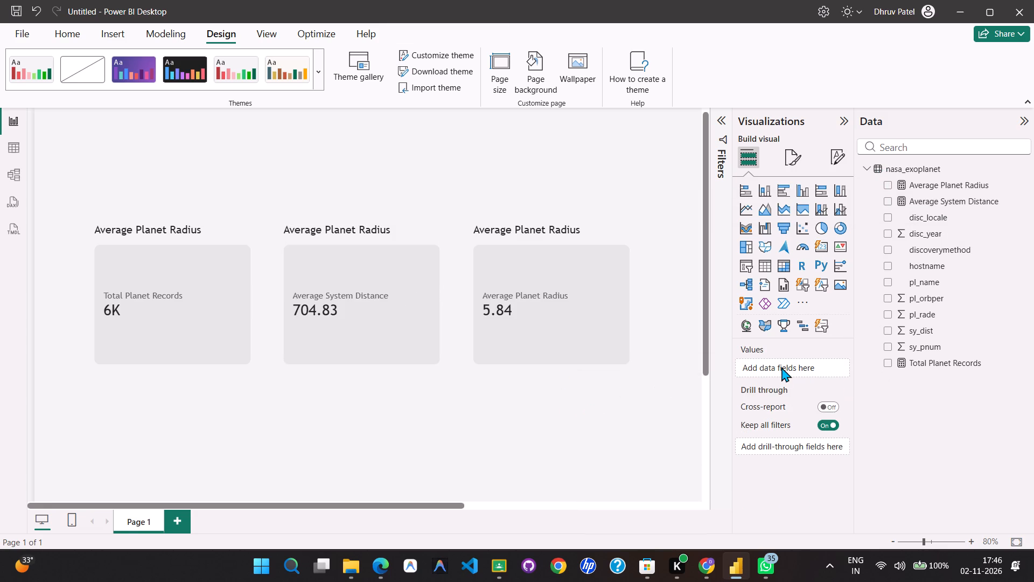
Open the title text settings of the middle Average System Distance card.
{"action": "left_click", "coordinate": [409, 329]}
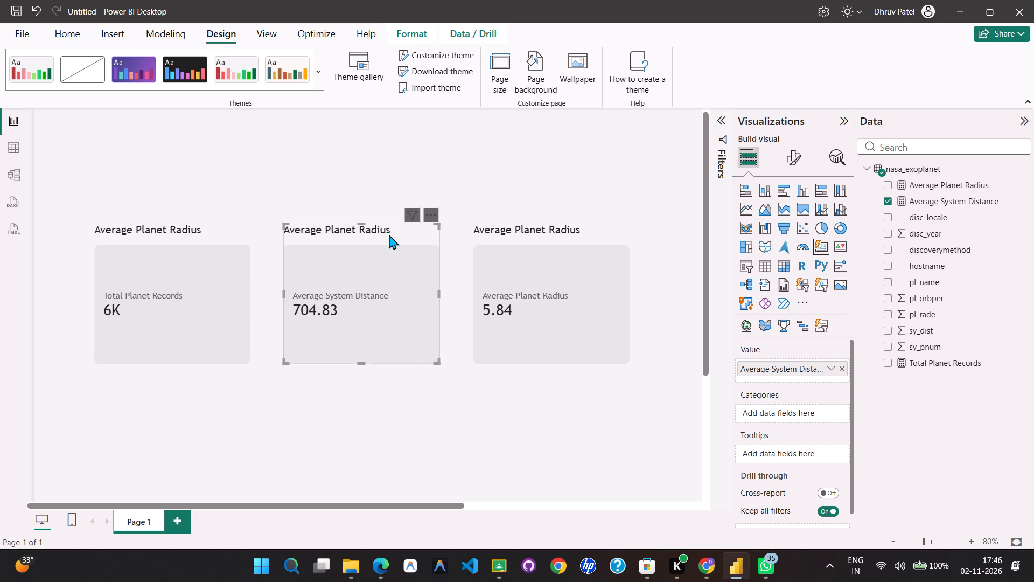
{"action": "left_click", "coordinate": [786, 163]}
{"action": "left_click", "coordinate": [790, 224]}
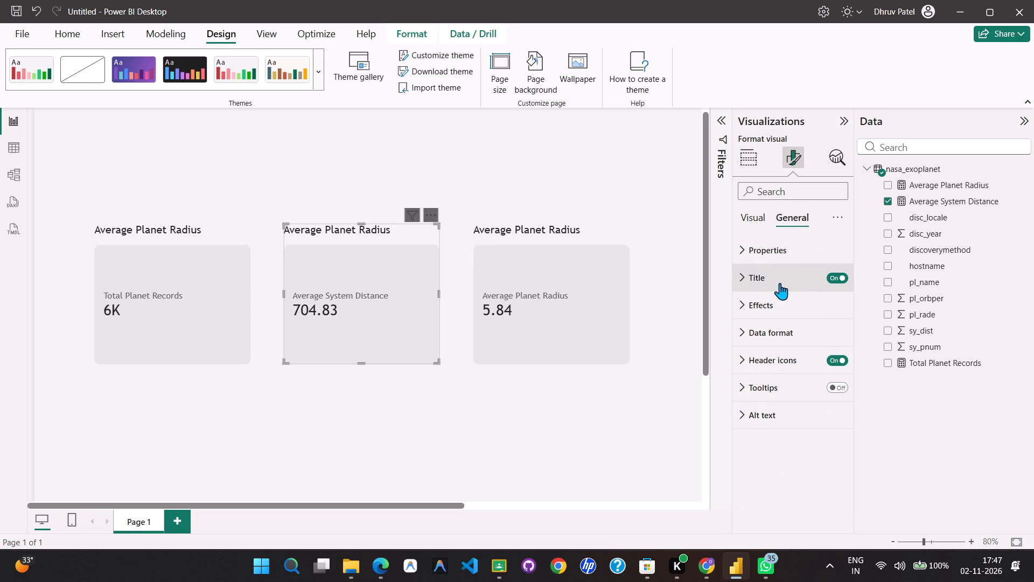
{"action": "left_click", "coordinate": [778, 280]}
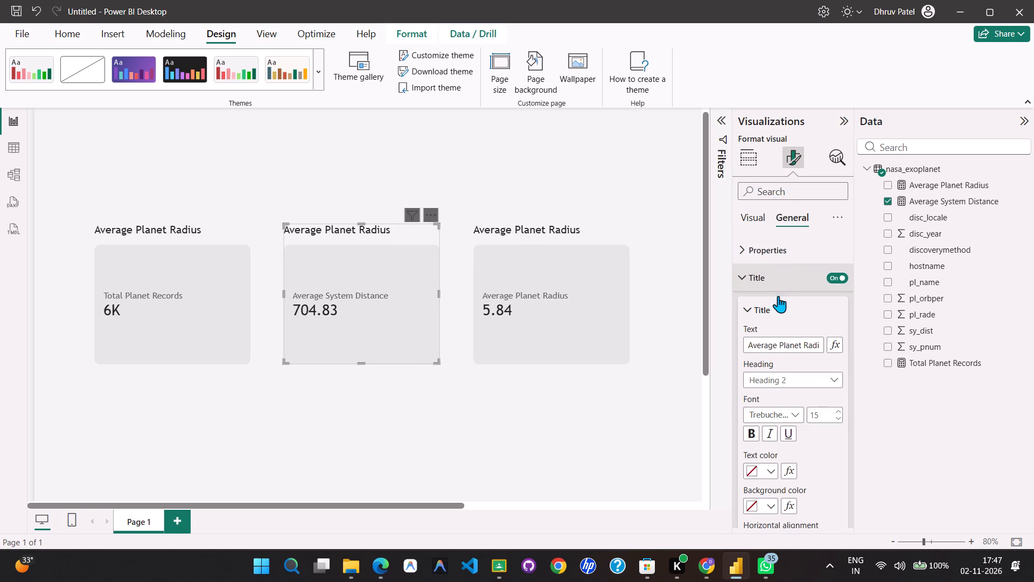
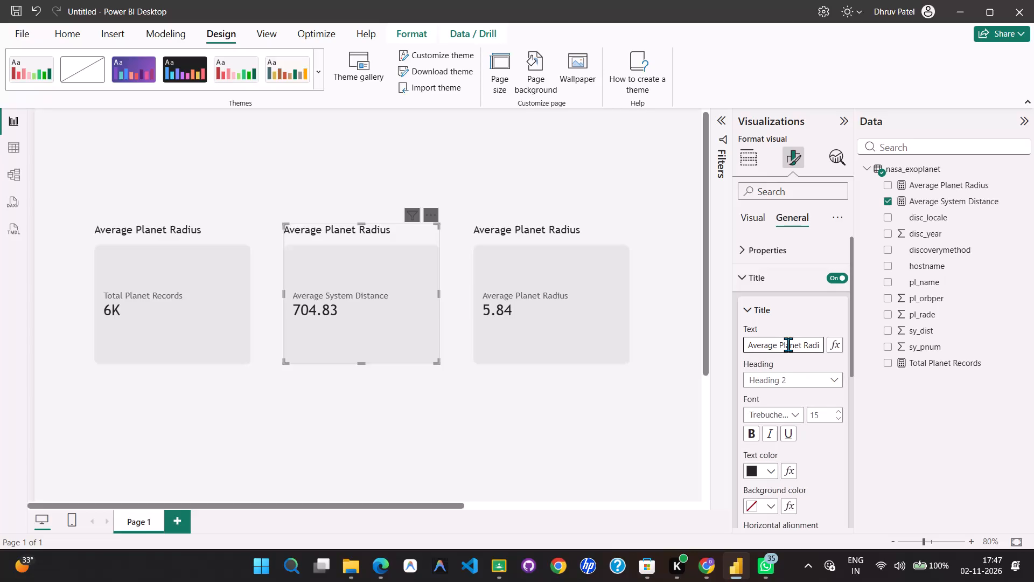
Change the middle card's title to Average System Distance.
{"action": "left_click", "coordinate": [788, 344]}
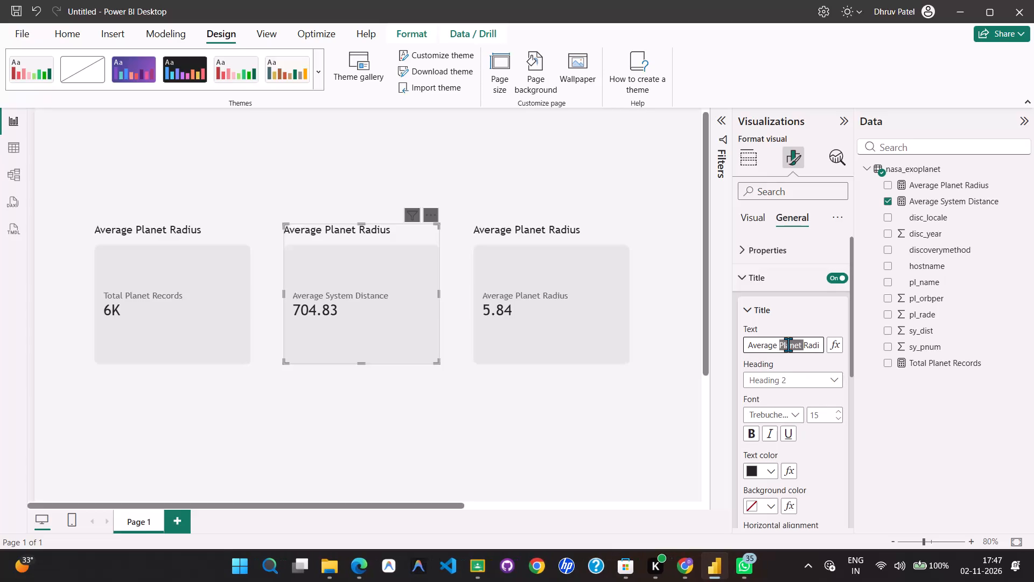
{"action": "key", "text": "ctrl+shift+Right"}
{"action": "type", "text": "Syste, \\"}
{"action": "key", "text": "BackSpace"}
{"action": "key", "text": "backslash"}
{"action": "key", "text": "BackSpace"}
{"action": "key", "text": "BackSpace"}
{"action": "key", "text": "BackSpace"}
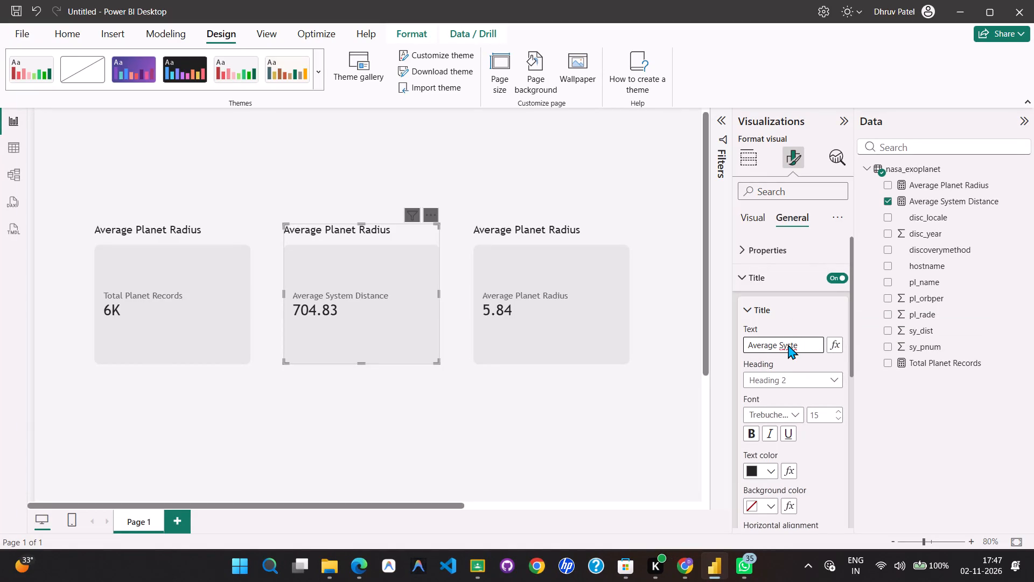
{"action": "type", "text": "m Distance"}
{"action": "left_click", "coordinate": [804, 316]}
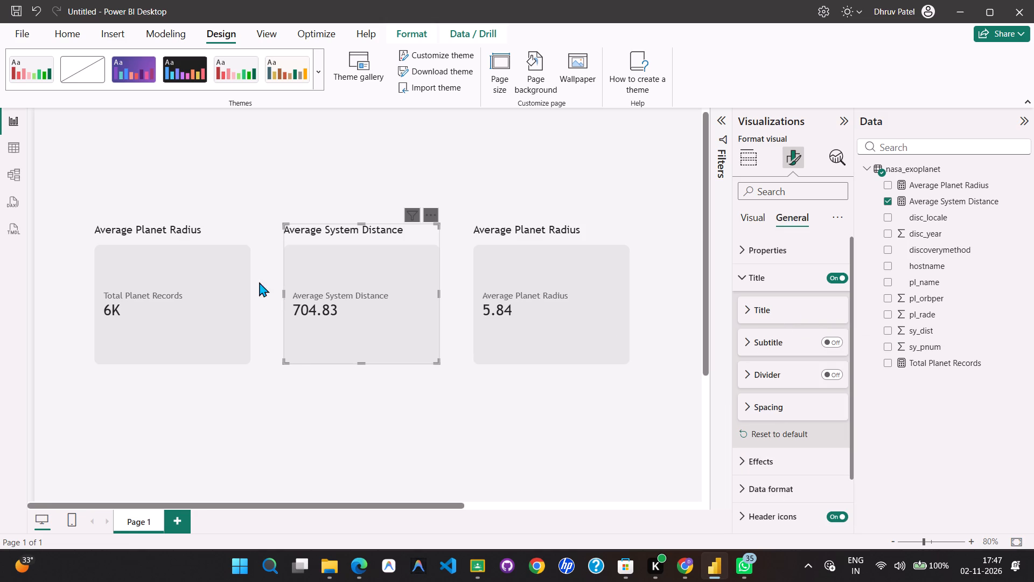
Change the first card's title to Total Planet Records.
{"action": "left_click", "coordinate": [200, 245]}
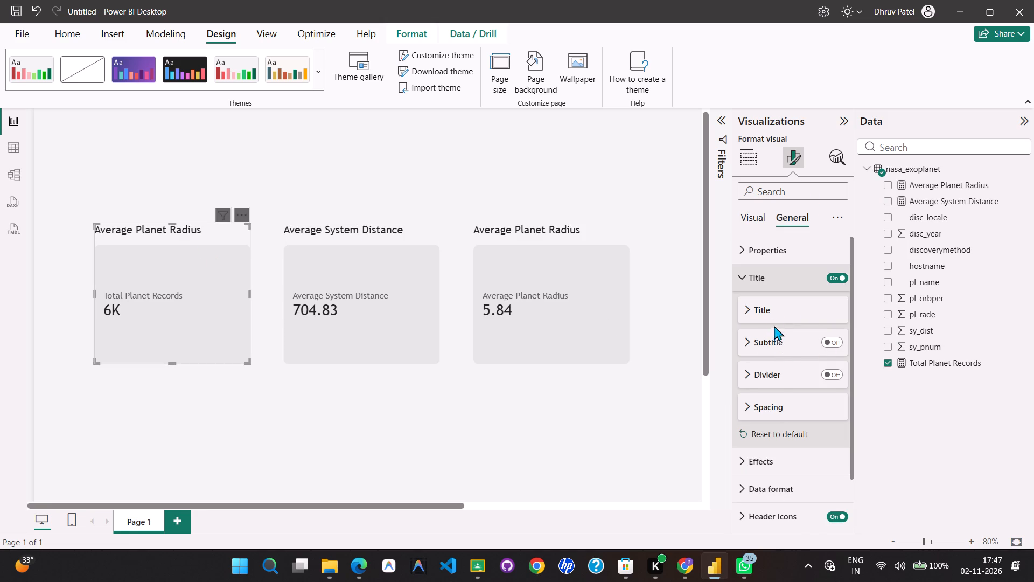
{"action": "left_click", "coordinate": [774, 313]}
{"action": "left_click", "coordinate": [767, 344]}
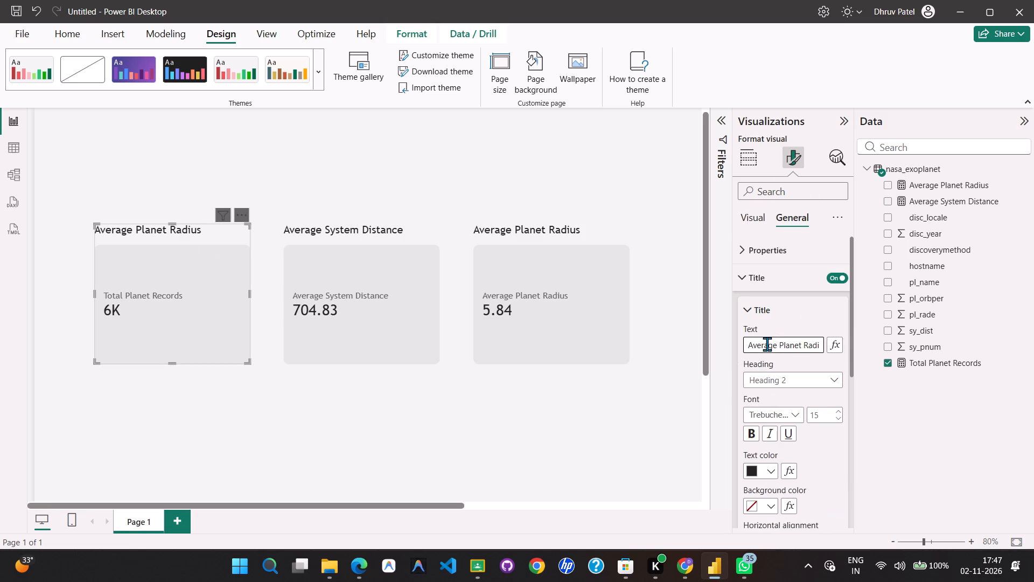
{"action": "key", "text": "ctrl+a"}
{"action": "type", "text": "Total Planet Records"}
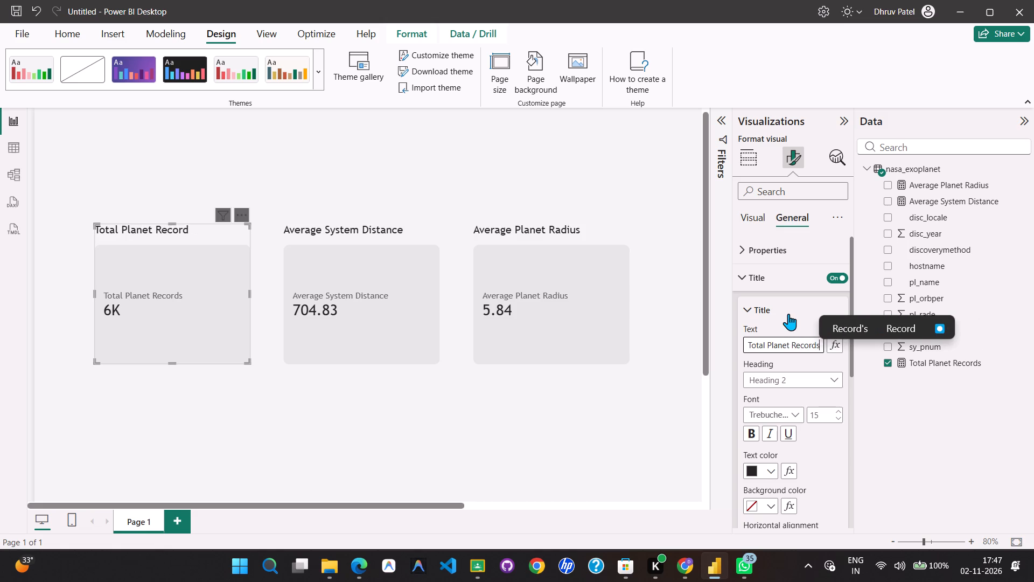
{"action": "left_click", "coordinate": [784, 308]}
Set the Total Planet Records card's data format to Whole number.
{"action": "left_click", "coordinate": [757, 216]}
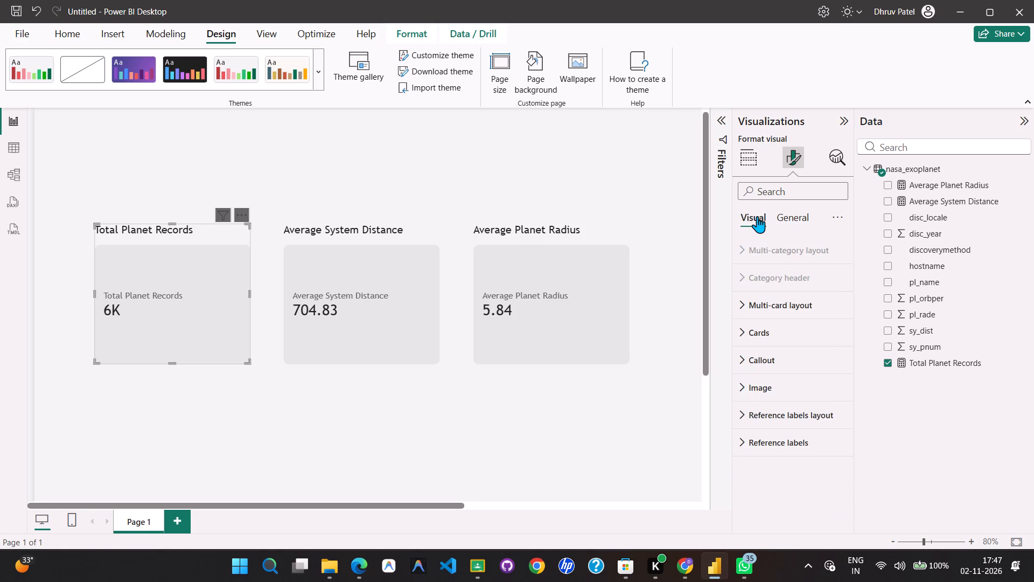
{"action": "left_click", "coordinate": [777, 216]}
{"action": "left_click", "coordinate": [795, 488]}
{"action": "scroll", "coordinate": [791, 471], "scroll_direction": "down", "scroll_amount": 2}
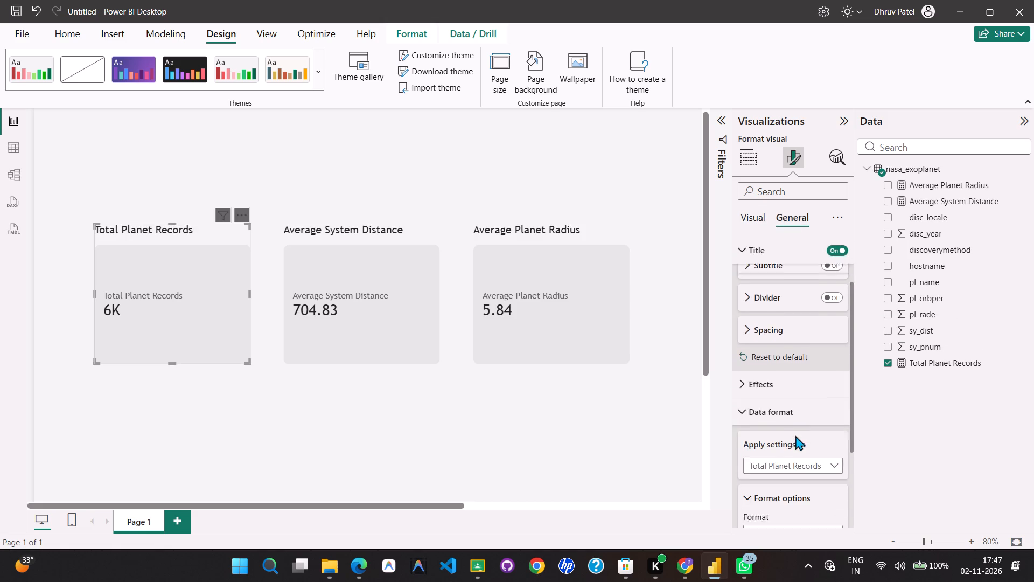
{"action": "scroll", "coordinate": [797, 428], "scroll_direction": "down", "scroll_amount": 2}
{"action": "left_click", "coordinate": [797, 407]}
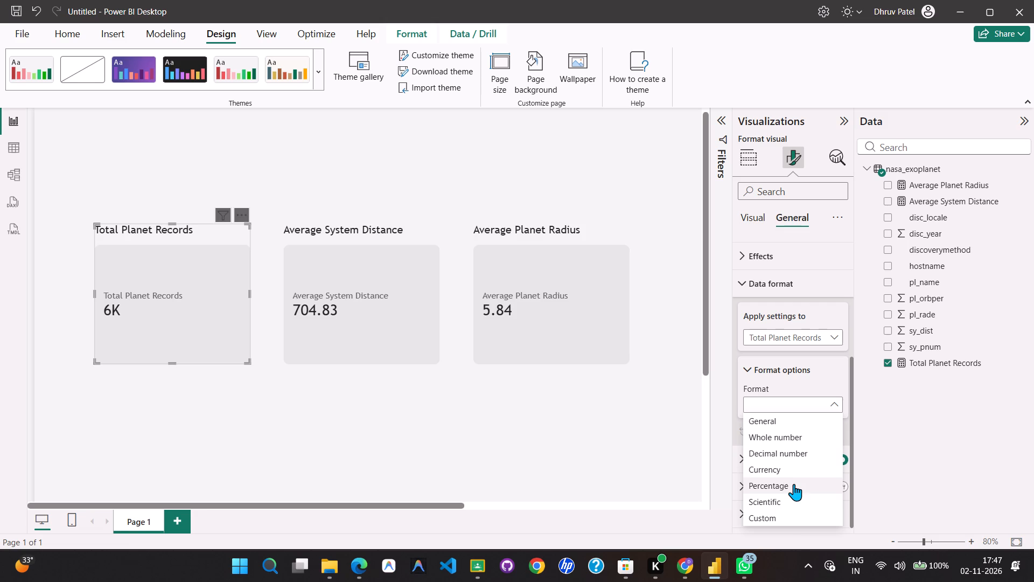
{"action": "left_click", "coordinate": [792, 433]}
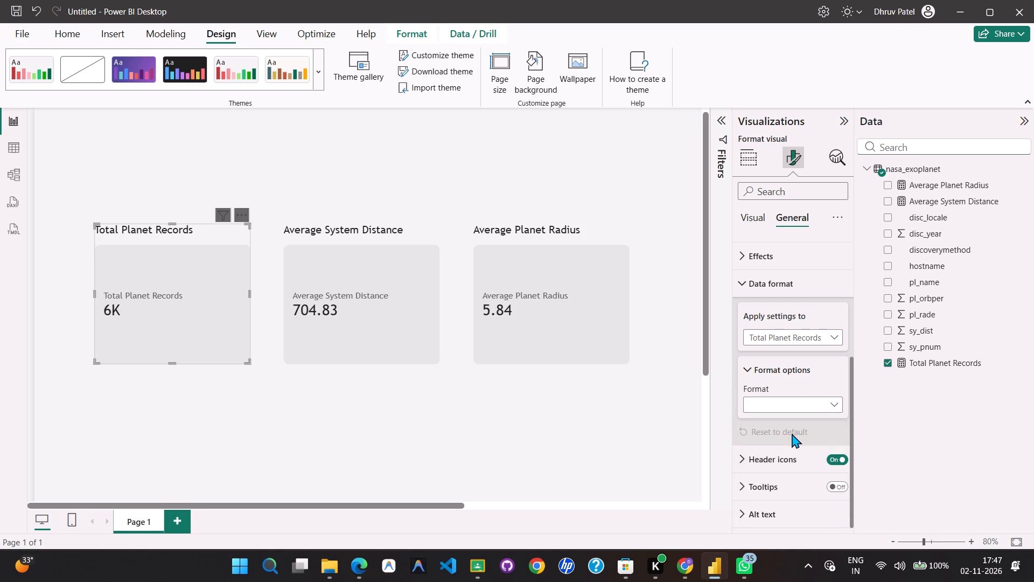
{"action": "left_click", "coordinate": [790, 383]}
{"action": "left_click", "coordinate": [746, 275]}
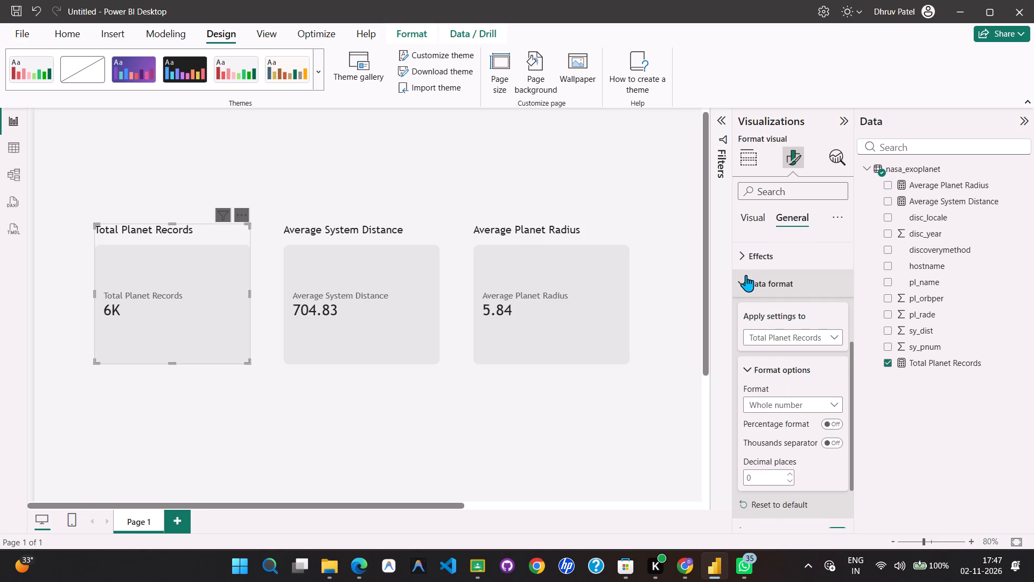
{"action": "left_click", "coordinate": [758, 212]}
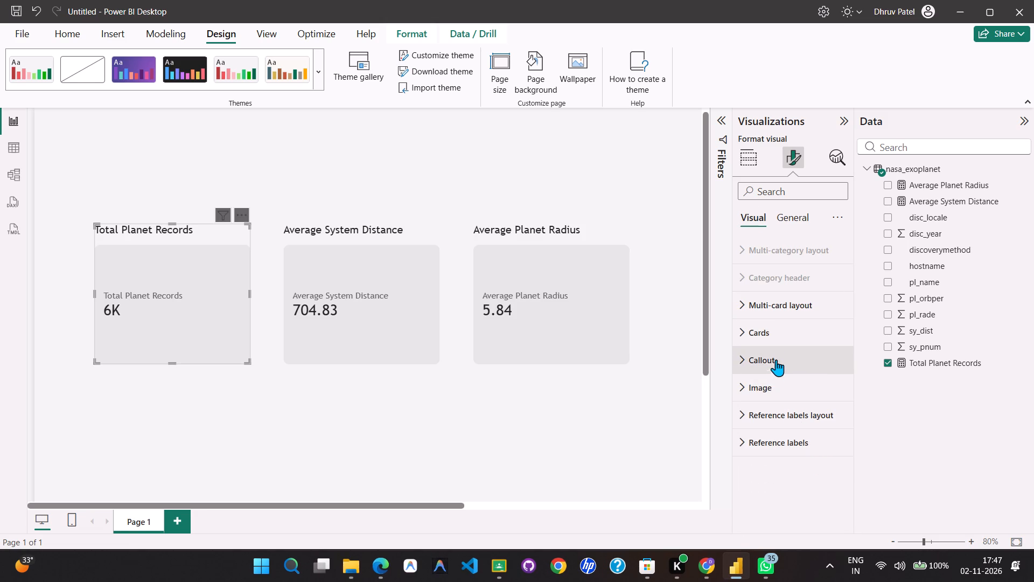
{"action": "left_click", "coordinate": [776, 330]}
{"action": "scroll", "coordinate": [800, 408], "scroll_direction": "down", "scroll_amount": 8}
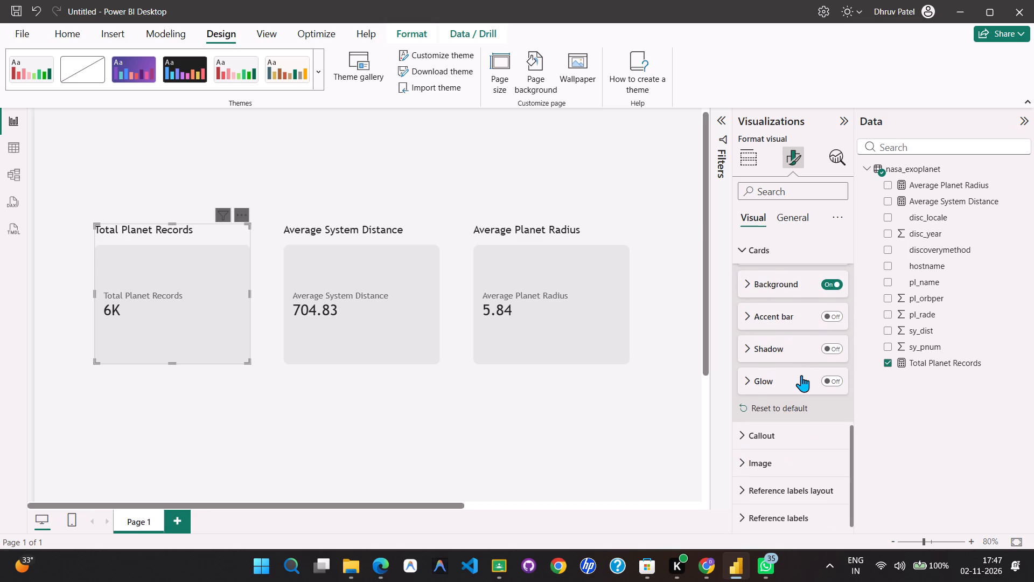
{"action": "scroll", "coordinate": [801, 375], "scroll_direction": "down", "scroll_amount": 2}
{"action": "left_click", "coordinate": [477, 423]}
{"action": "left_click", "coordinate": [174, 302]}
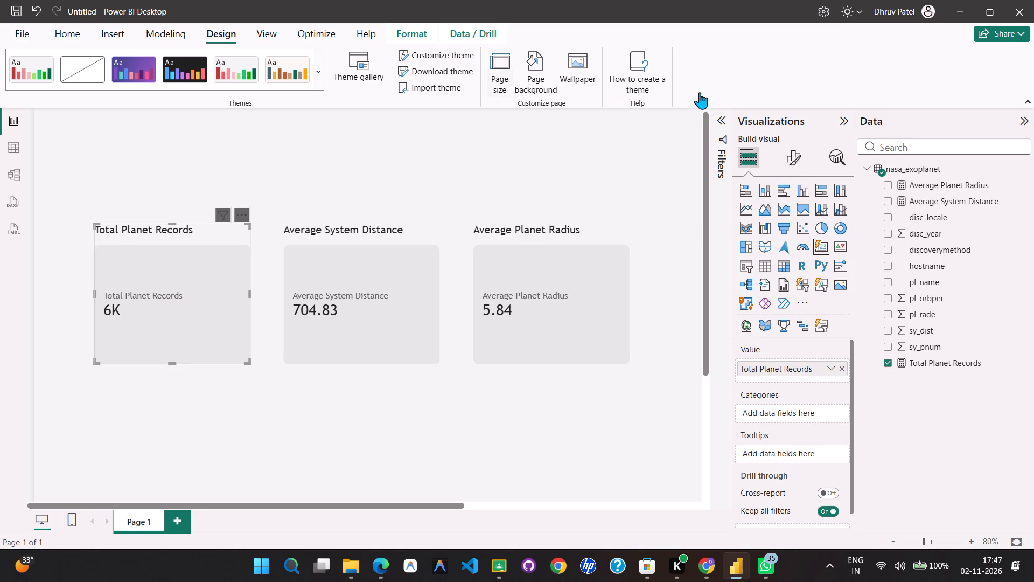
{"action": "left_click", "coordinate": [937, 363]}
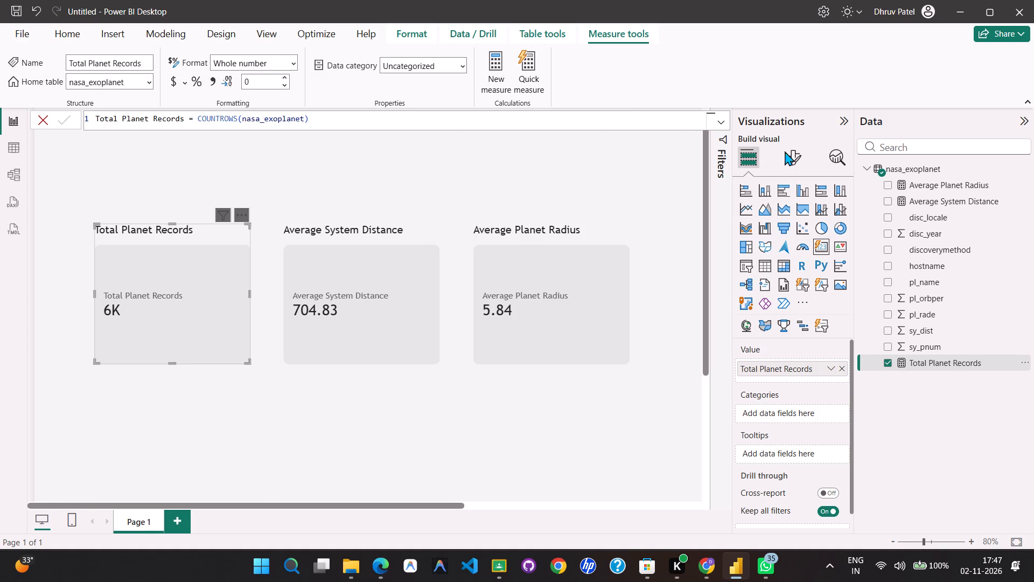
{"action": "left_click", "coordinate": [802, 149]}
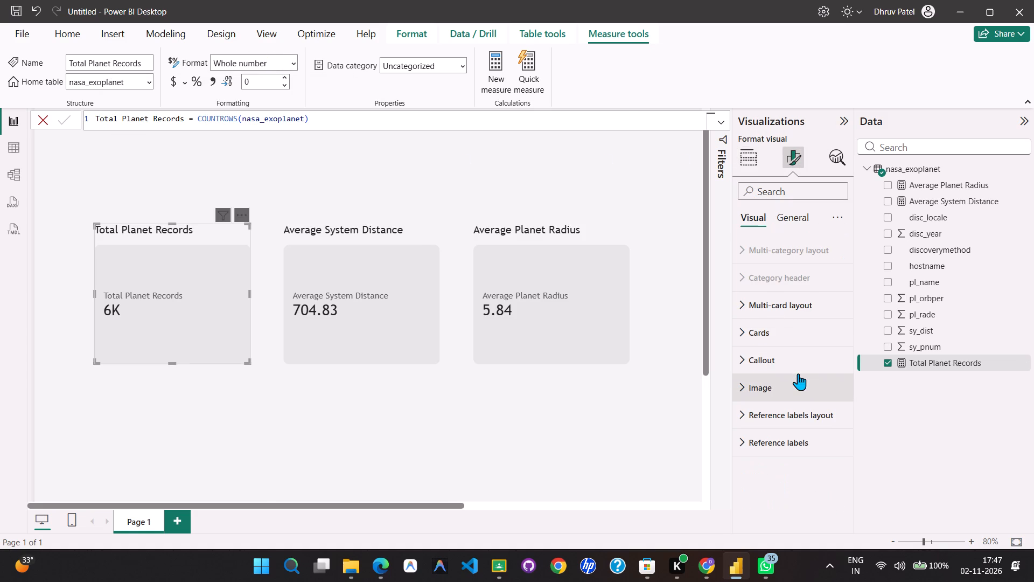
{"action": "left_click", "coordinate": [790, 215]}
{"action": "left_click", "coordinate": [787, 328]}
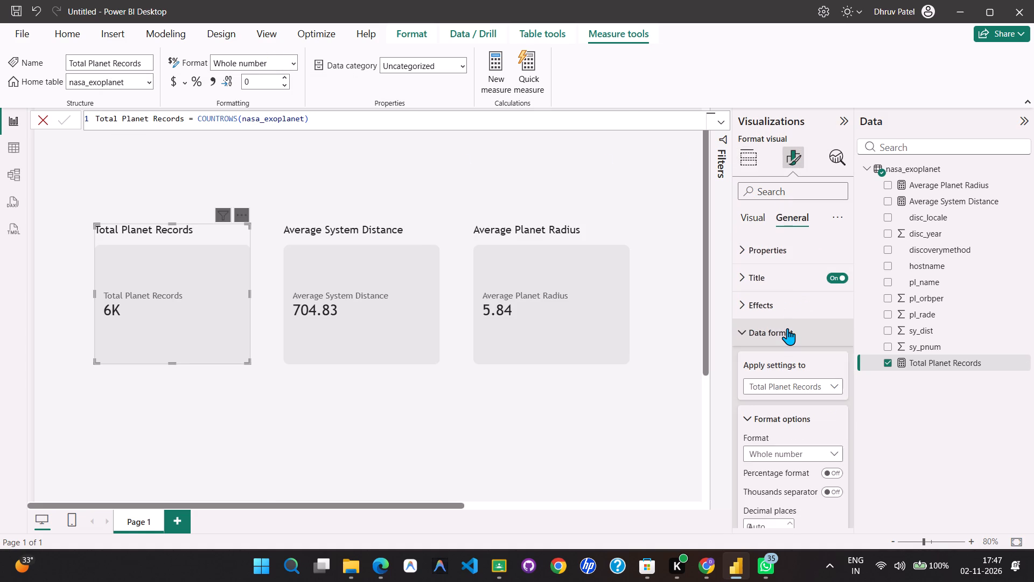